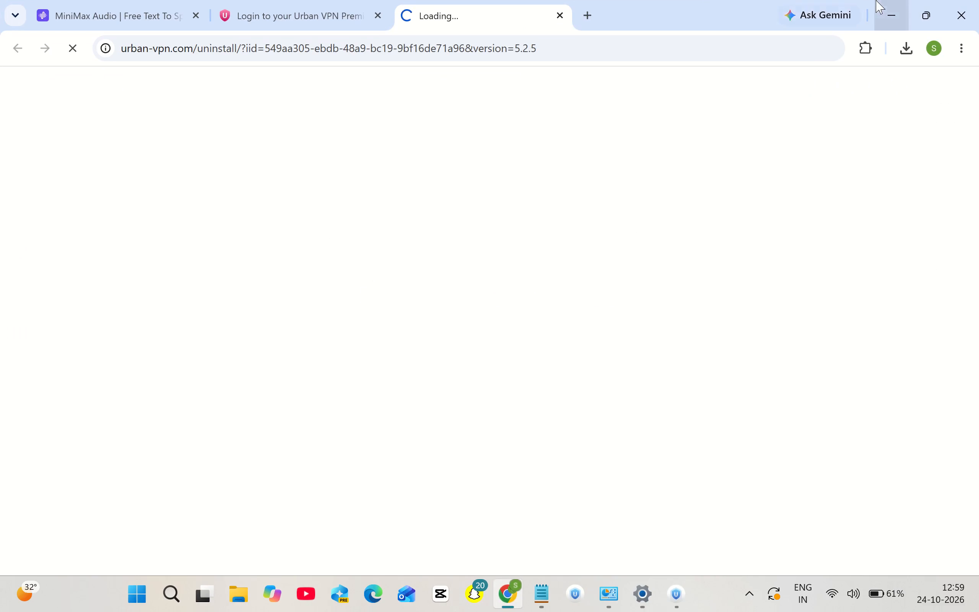
Minimize the browser and close the leftover uninstaller window to clear the desktop.
left_click(874, 6)
left_click(978, 0)
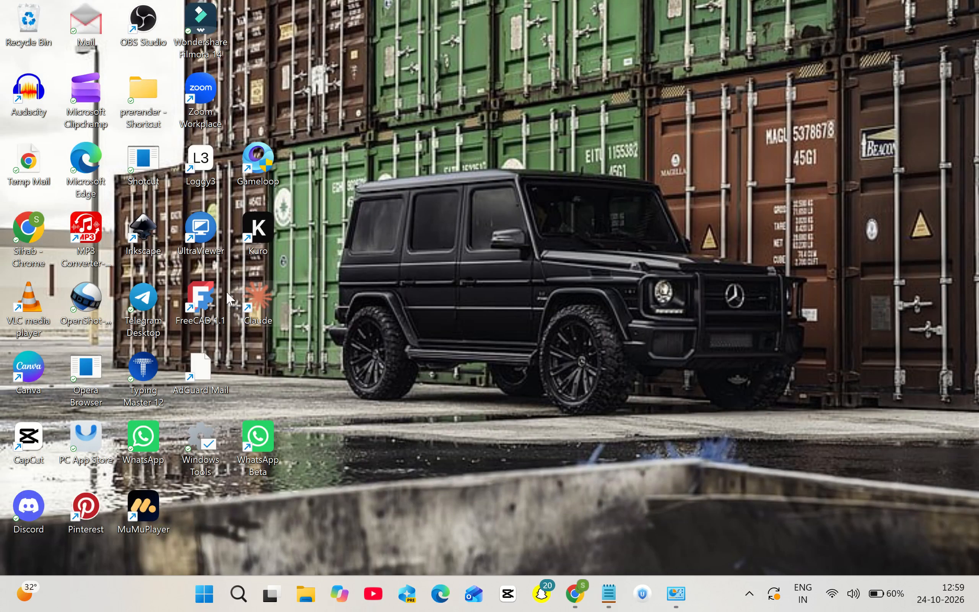
Launch CapCut from its desktop shortcut.
double_click(23, 423)
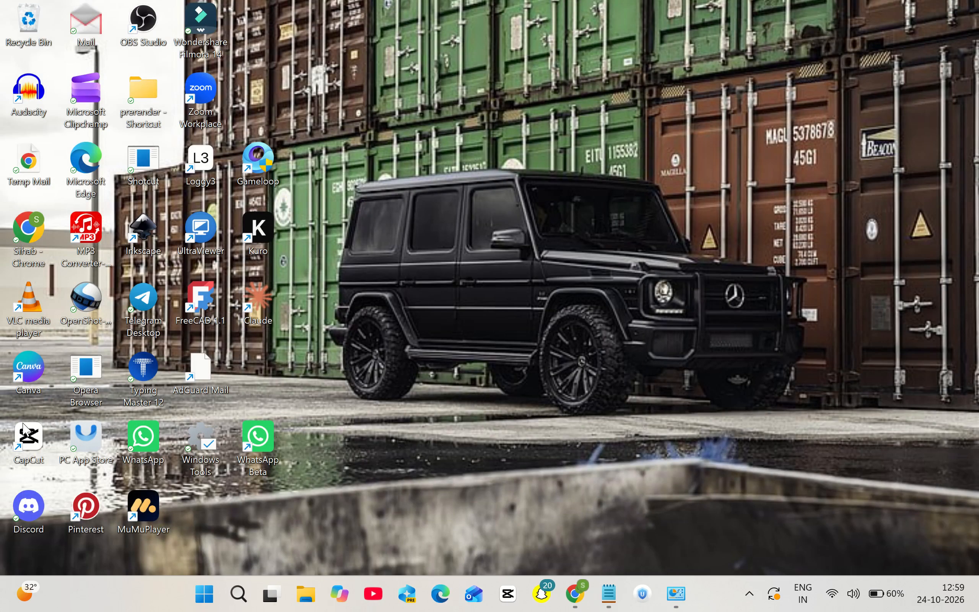
double_click(23, 423)
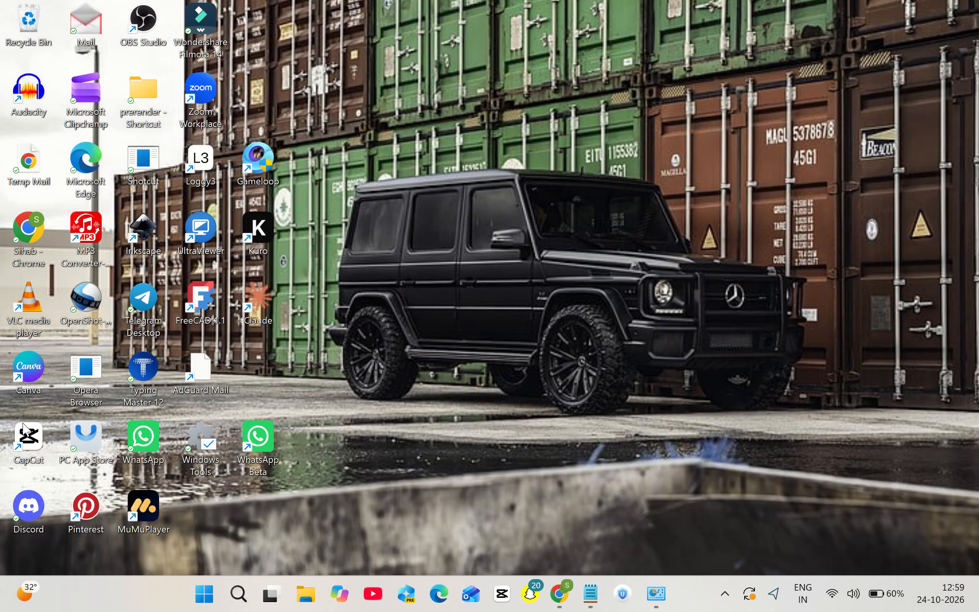
double_click(23, 423)
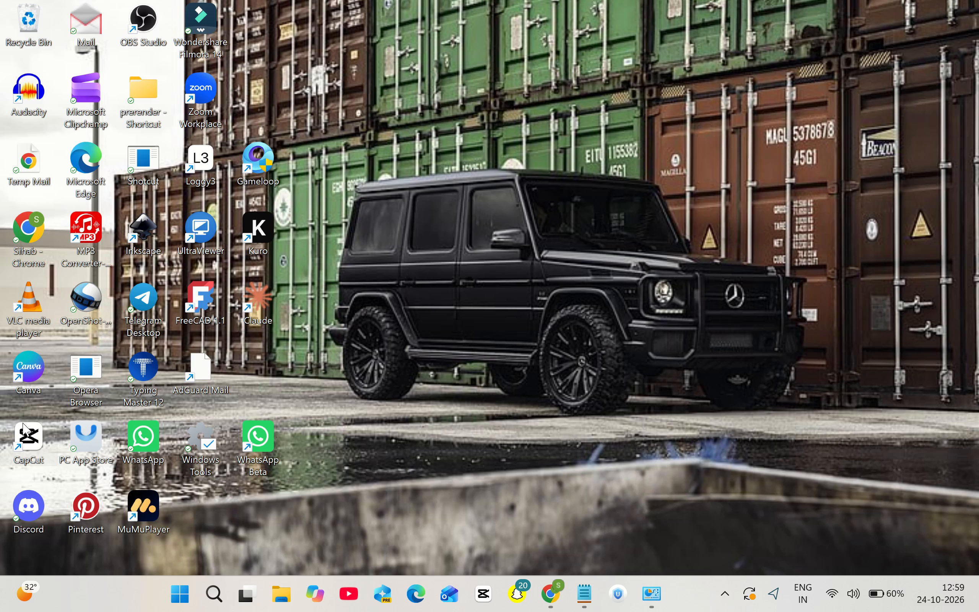
double_click(23, 423)
left_click_drag(23, 423, 714, 609)
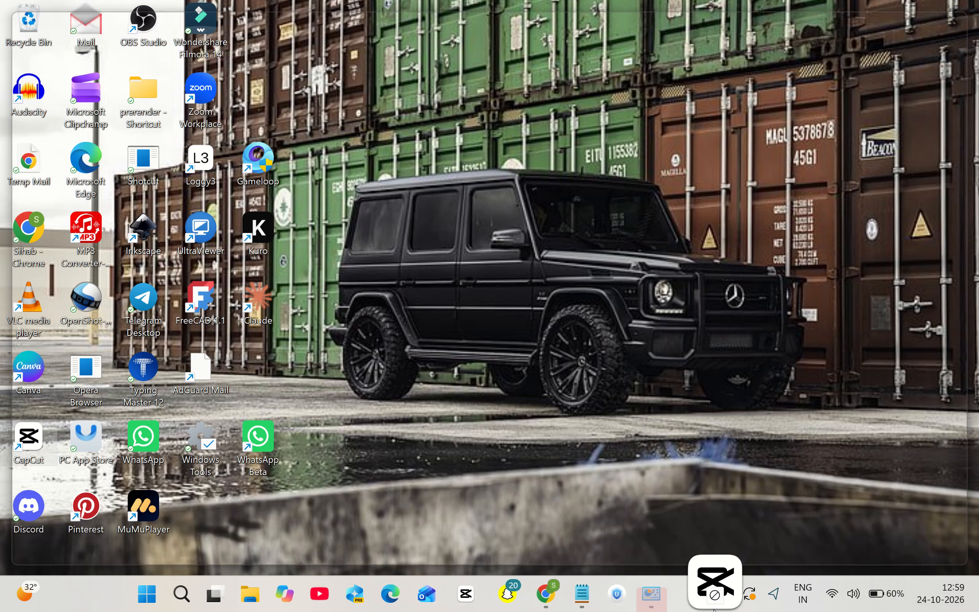
left_click_drag(714, 609, 712, 609)
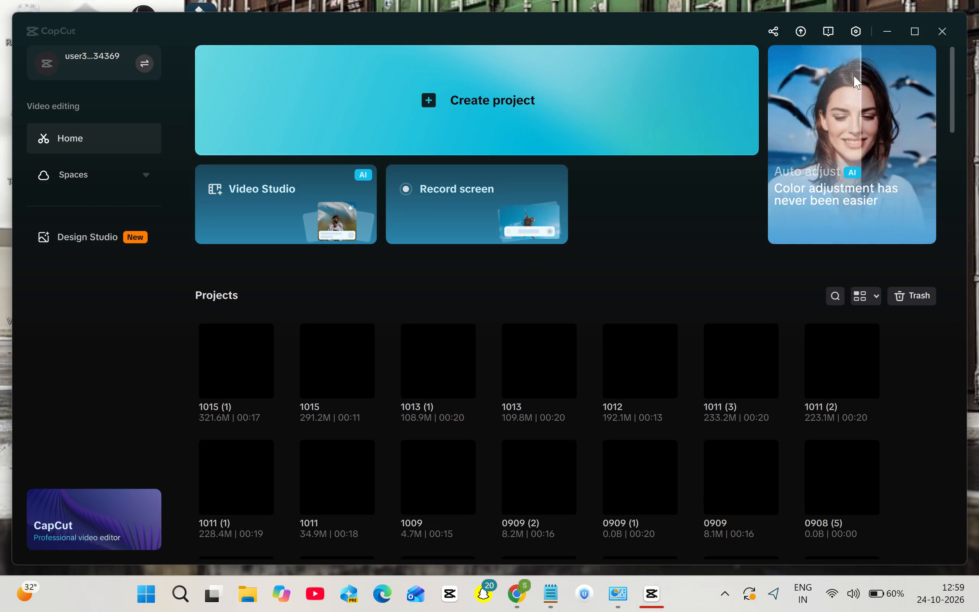
Create a new video editing project from the CapCut home screen.
left_click(900, 28)
left_click(904, 28)
left_click(587, 103)
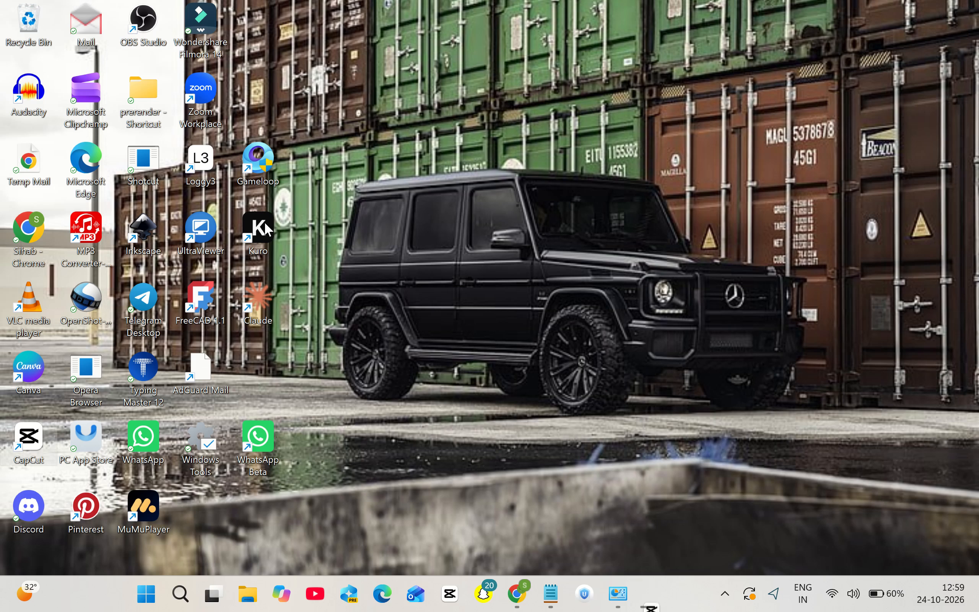
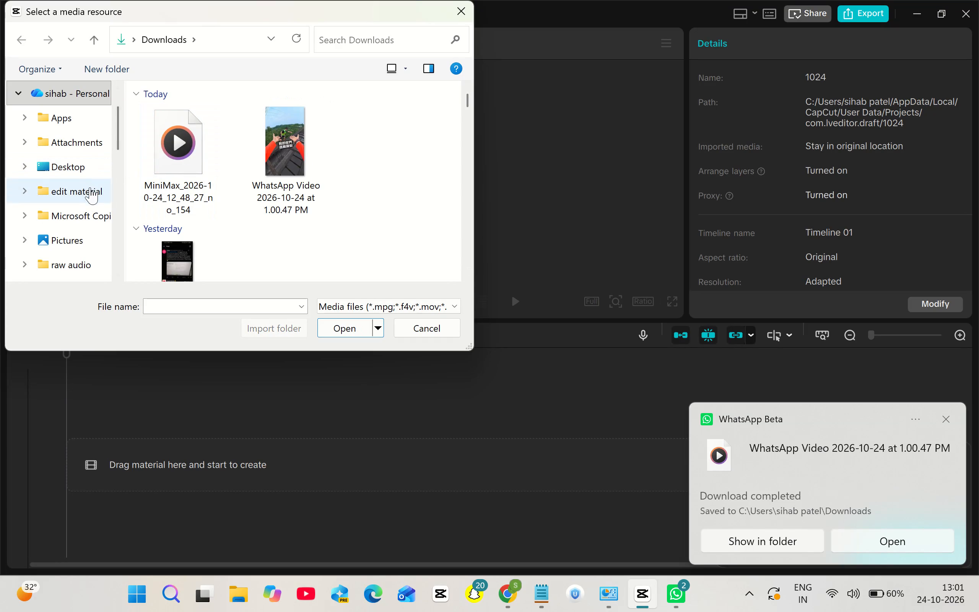
Import "WhatsApp Video 2026-10-24 at 1.00.47 PM" from Downloads and add it to the timeline.
left_click(299, 155)
left_click(351, 328)
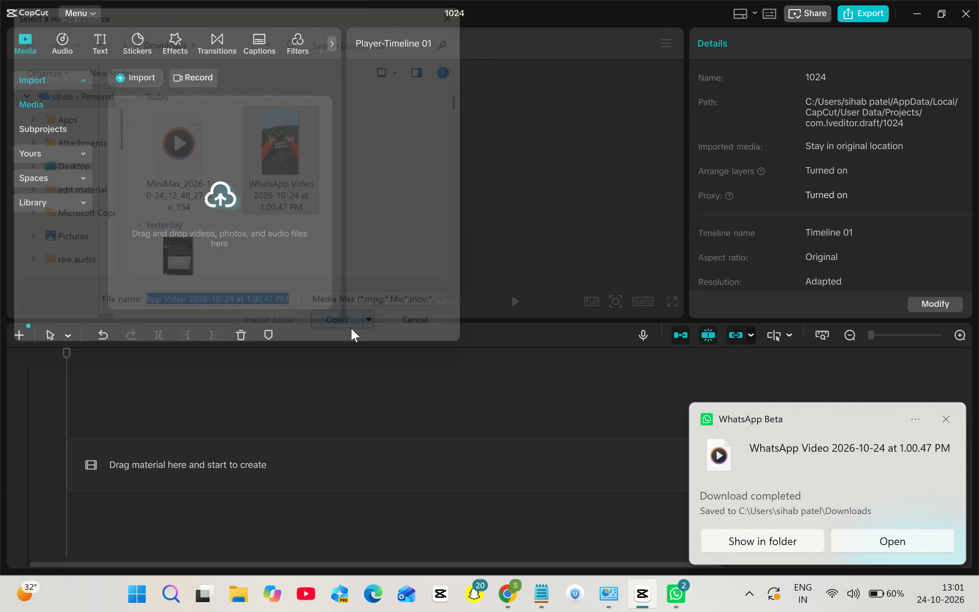
left_click(190, 170)
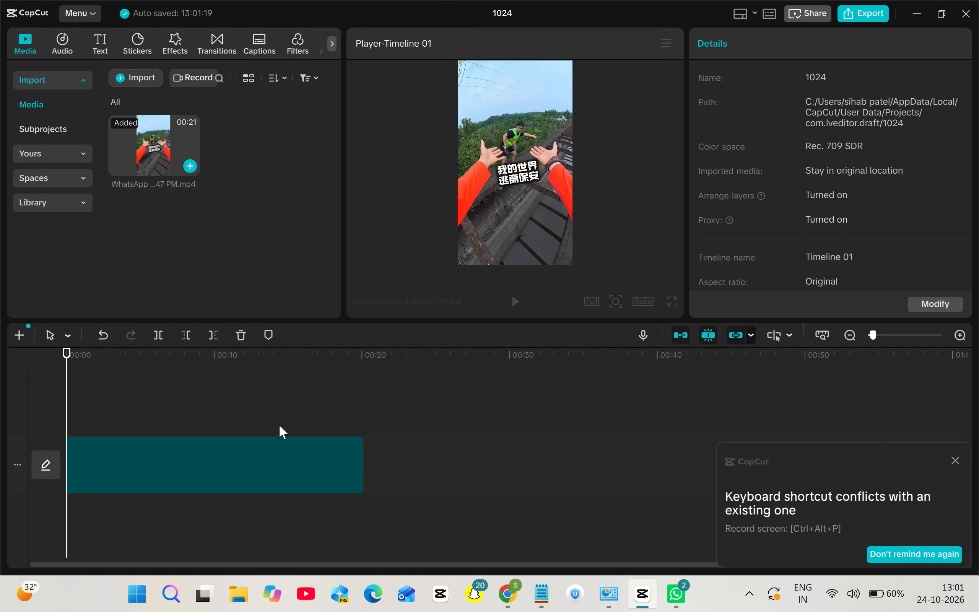
Play the timeline clip briefly, stop at 00:00:00:07, and trim off everything before that point.
left_click(306, 486)
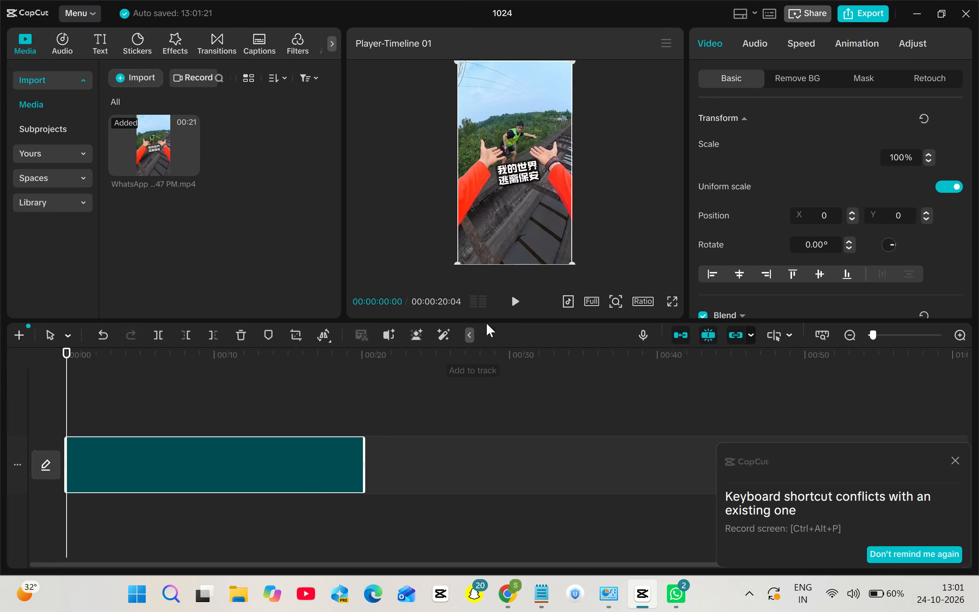
double_click(515, 299)
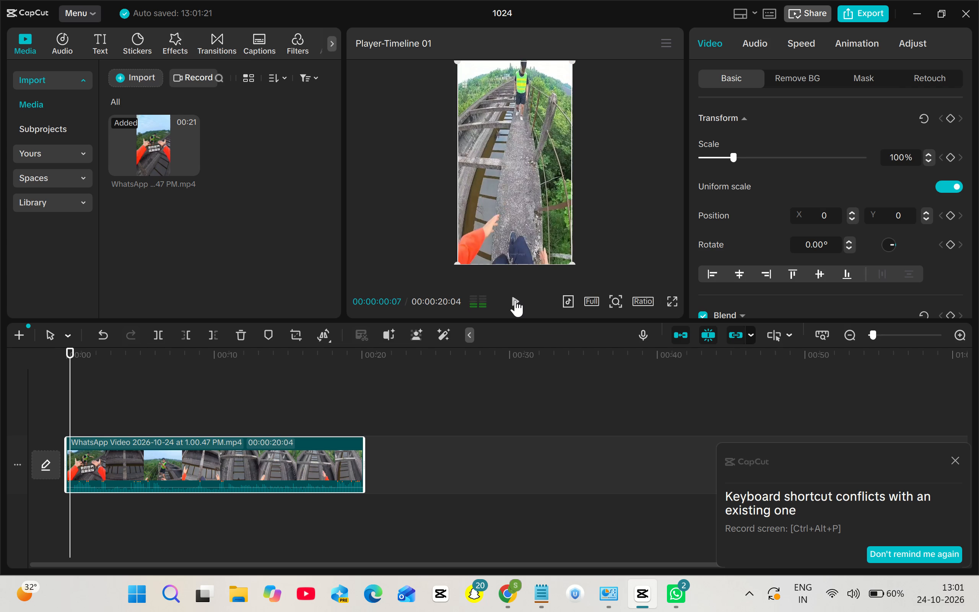
left_click(187, 333)
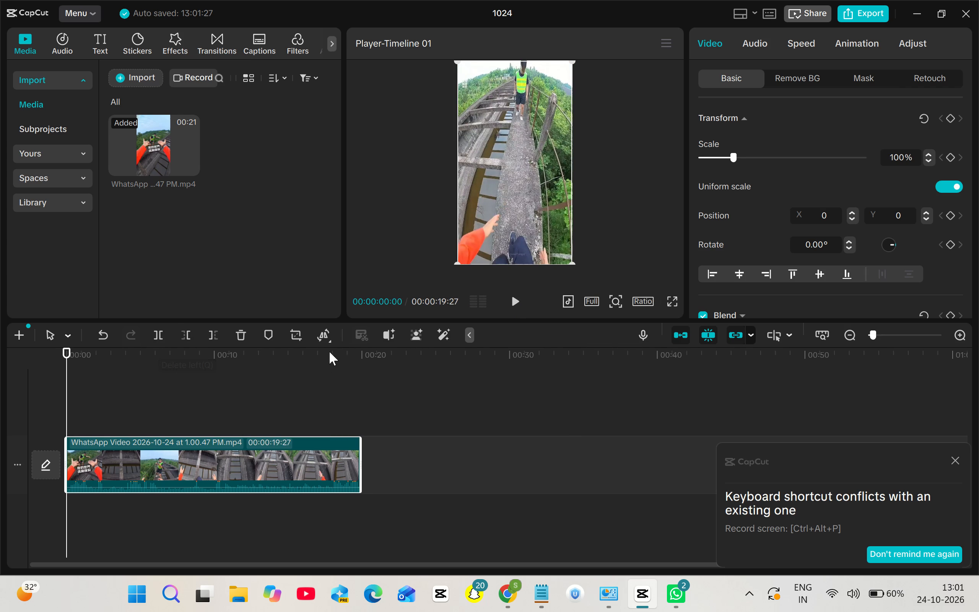
Mute the timeline clip by lowering its volume to the minimum, and deselect it.
left_click(761, 45)
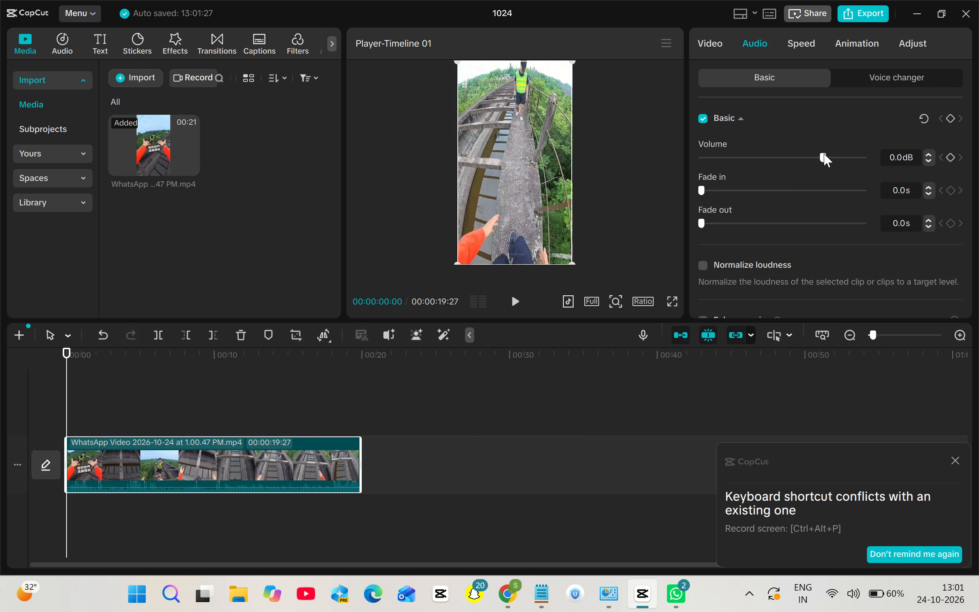
left_click_drag(824, 153, 121, 156)
left_click(186, 395)
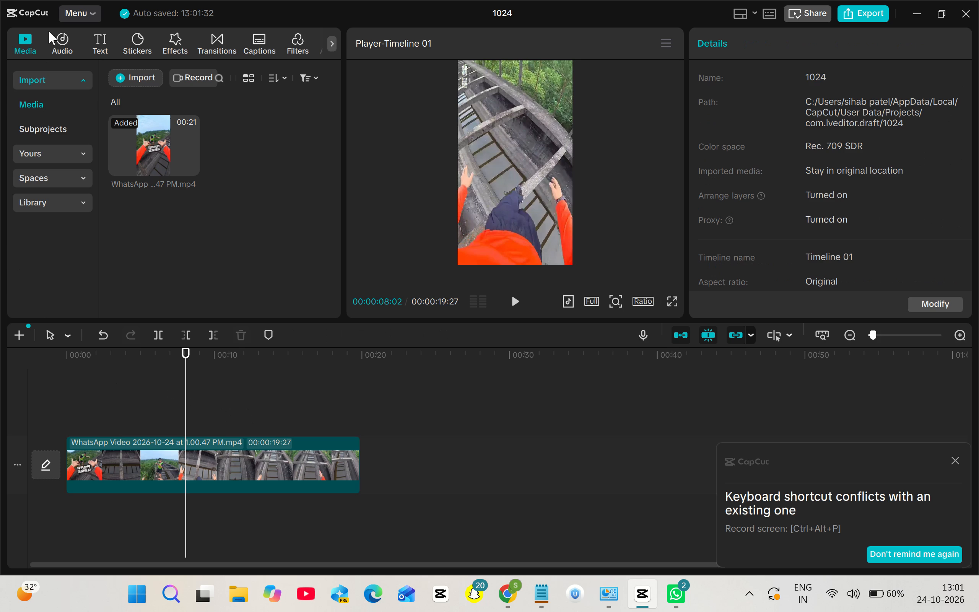
Return the playhead to the start of the timeline and begin importing a video to extract its audio.
left_click(85, 363)
left_click_drag(85, 363, 0, 325)
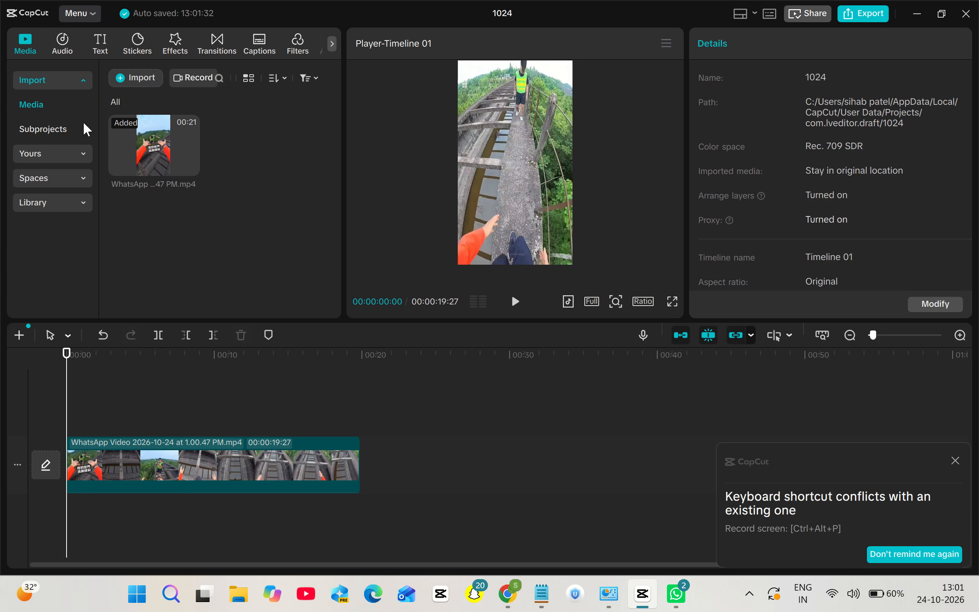
left_click(49, 42)
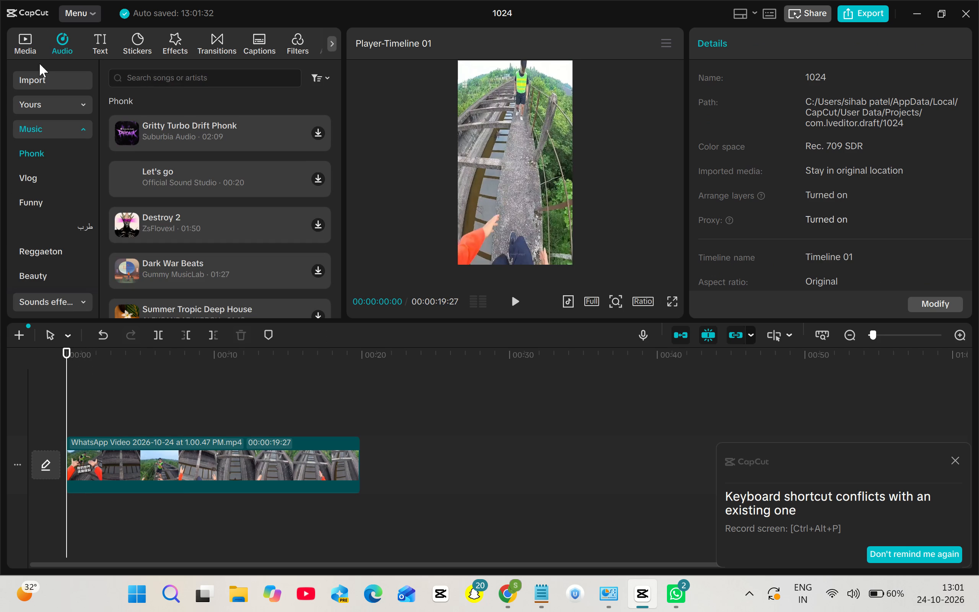
left_click(44, 76)
left_click(288, 116)
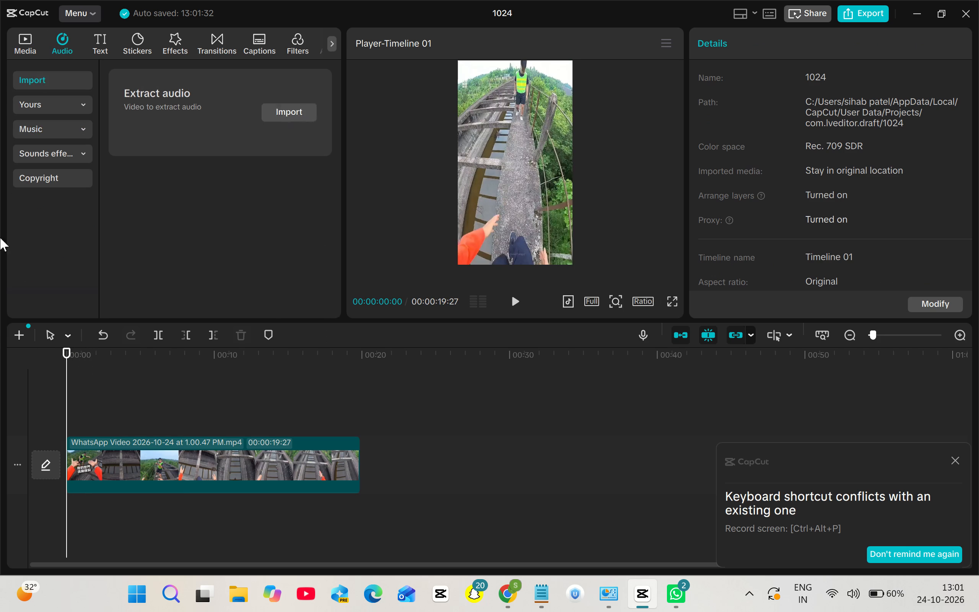
Look through the Downloads and raw audio folders and the other folder shortcuts for media to import.
scroll(147, 203, "down", 2)
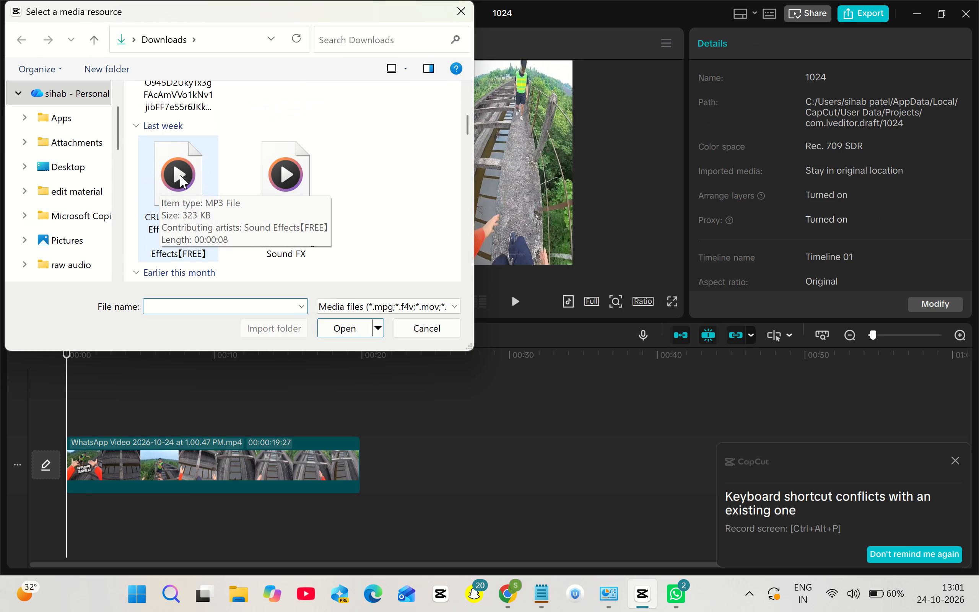
left_click(95, 259)
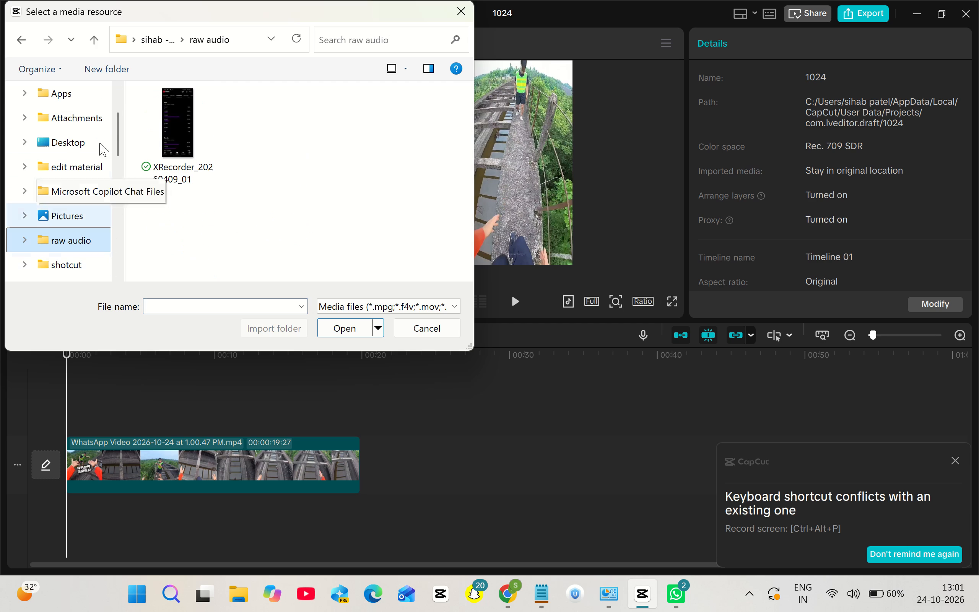
scroll(82, 157, "down", 1)
scroll(84, 248, "down", 1)
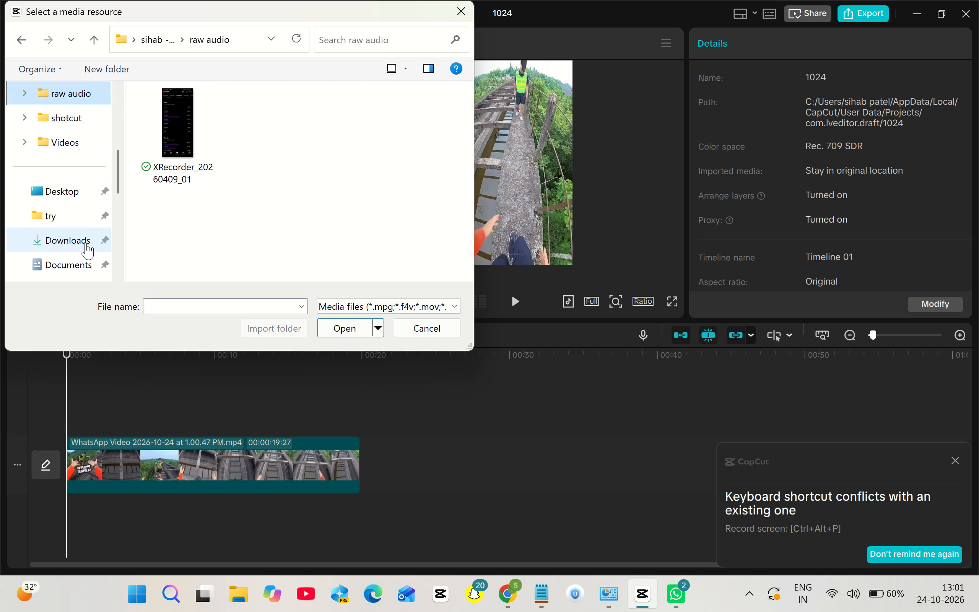
scroll(71, 164, "down", 3)
left_click(79, 192)
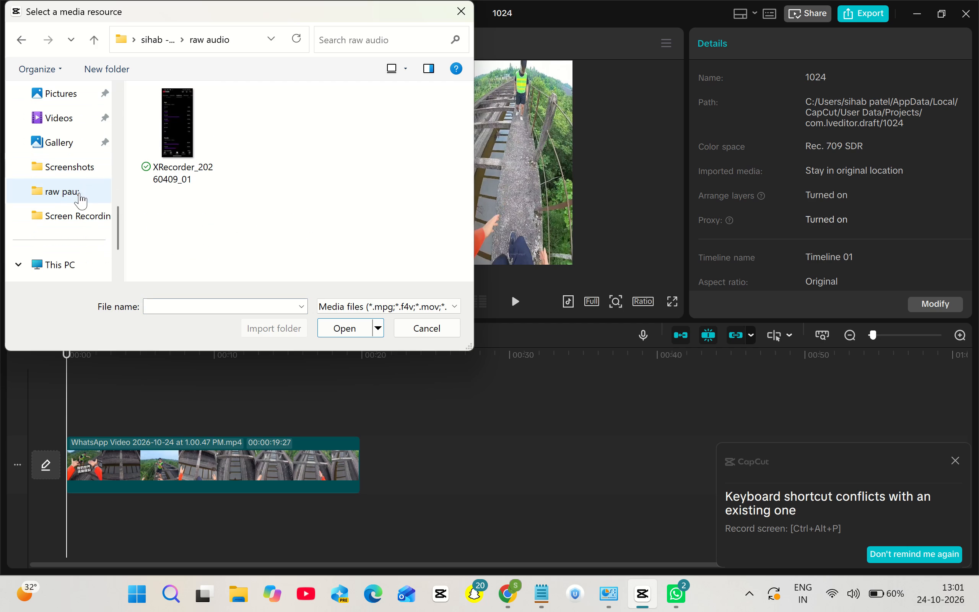
scroll(354, 170, "down", 16)
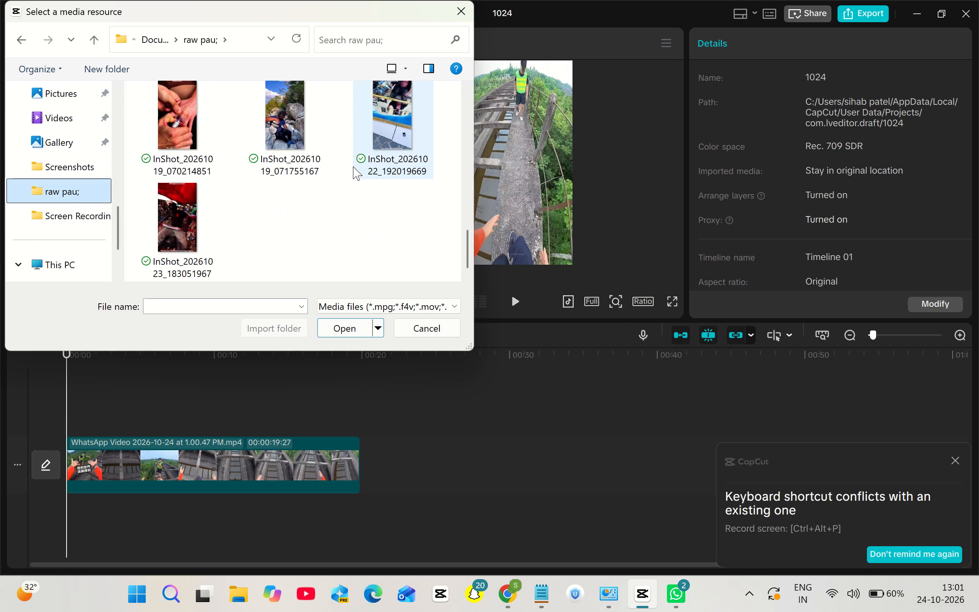
Look through the videos in the "raw pau;" folder for an audio source, and close the file picker without choosing one.
scroll(353, 166, "down", 5)
scroll(354, 163, "up", 3)
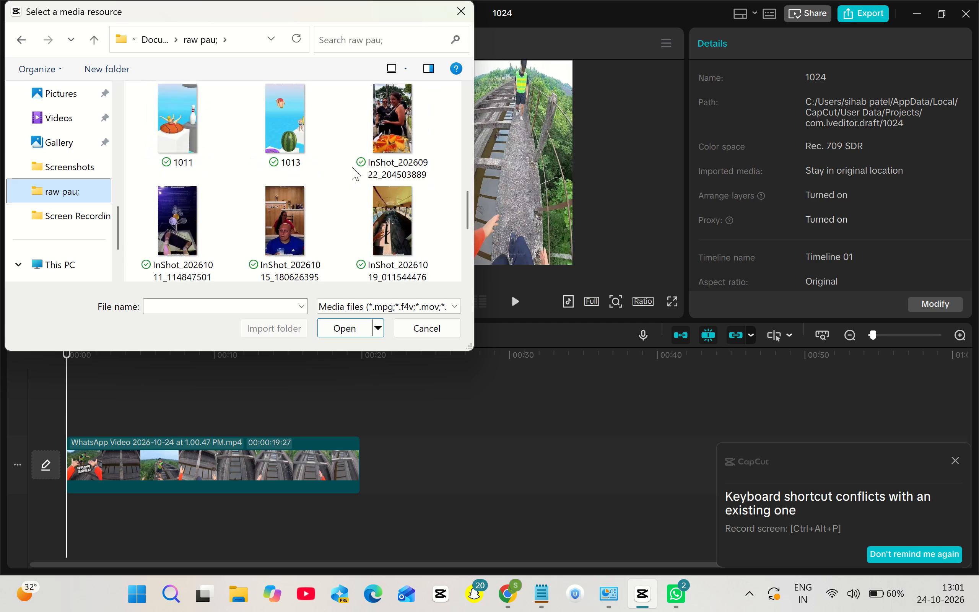
scroll(352, 167, "up", 5)
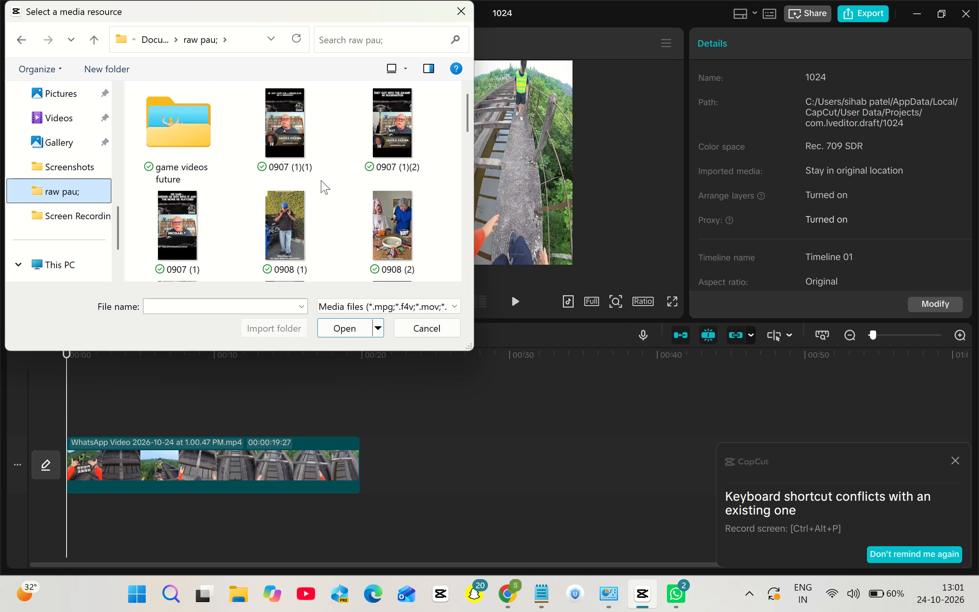
scroll(327, 176, "down", 2)
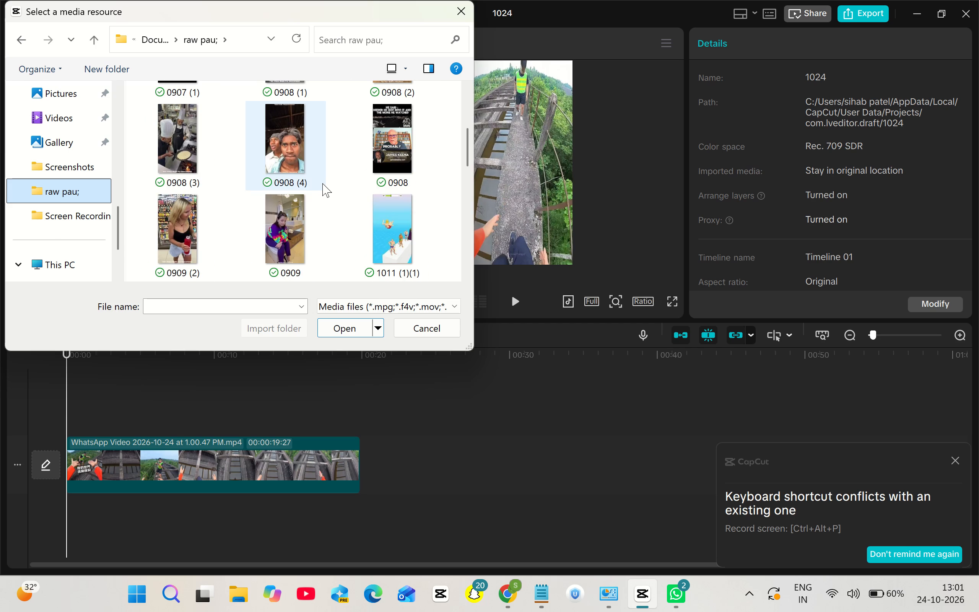
scroll(322, 183, "down", 2)
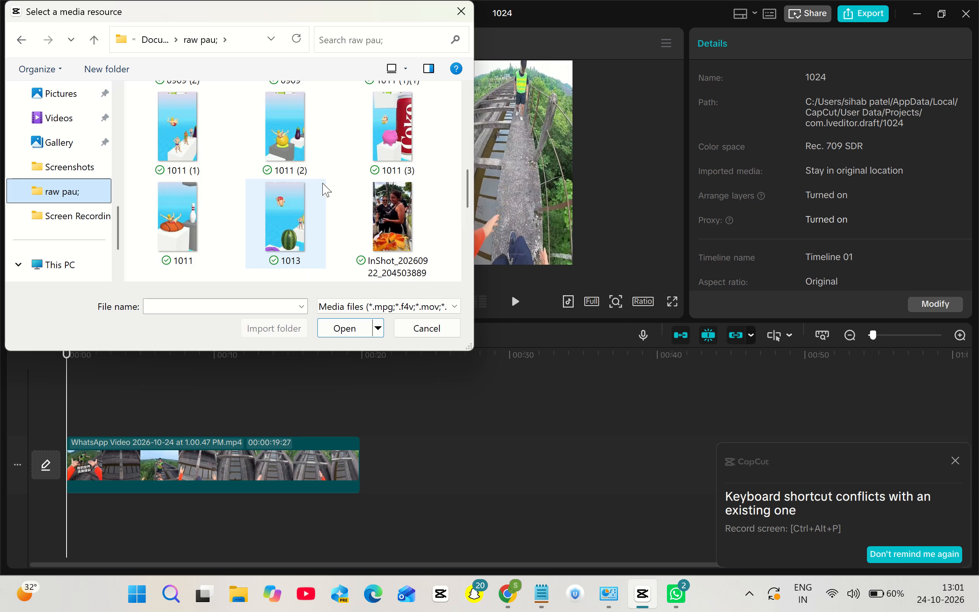
scroll(322, 183, "down", 2)
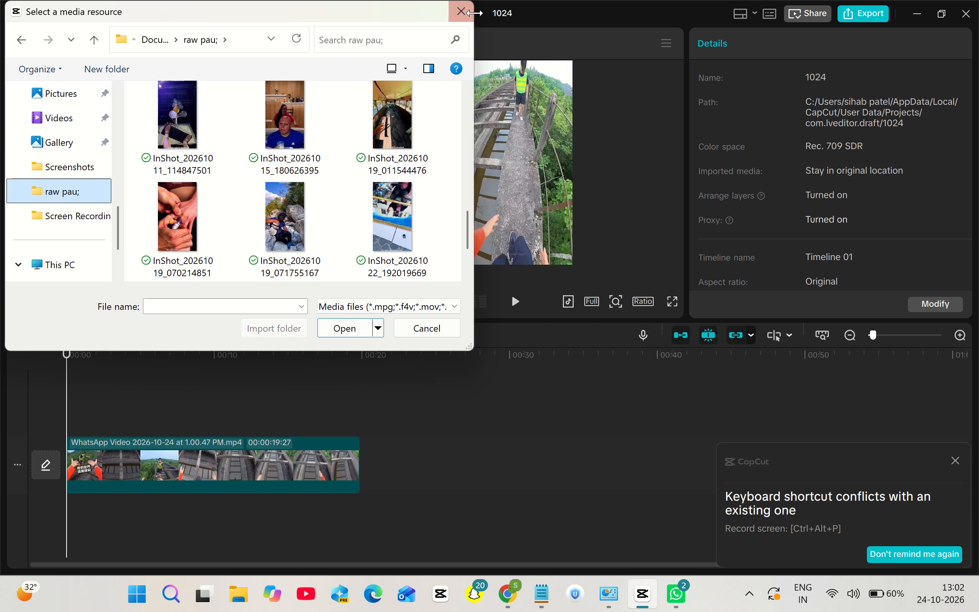
left_click(473, 13)
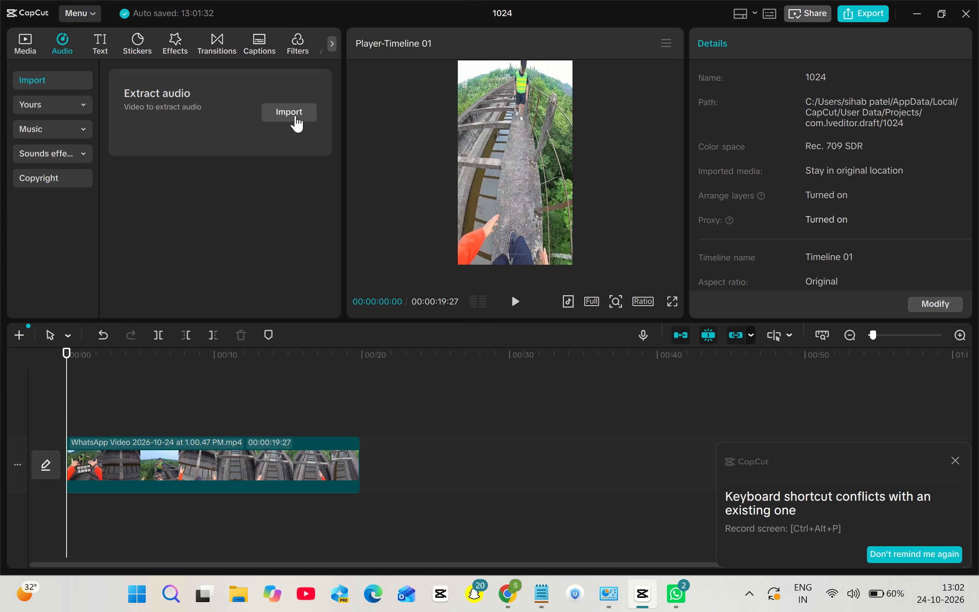
Reopen the video picker for audio extraction and preview the MiniMax_2026-10-24_12_48_27_no_154 file from Downloads in Media Player, closing the player when done.
left_click(295, 116)
right_click(196, 168)
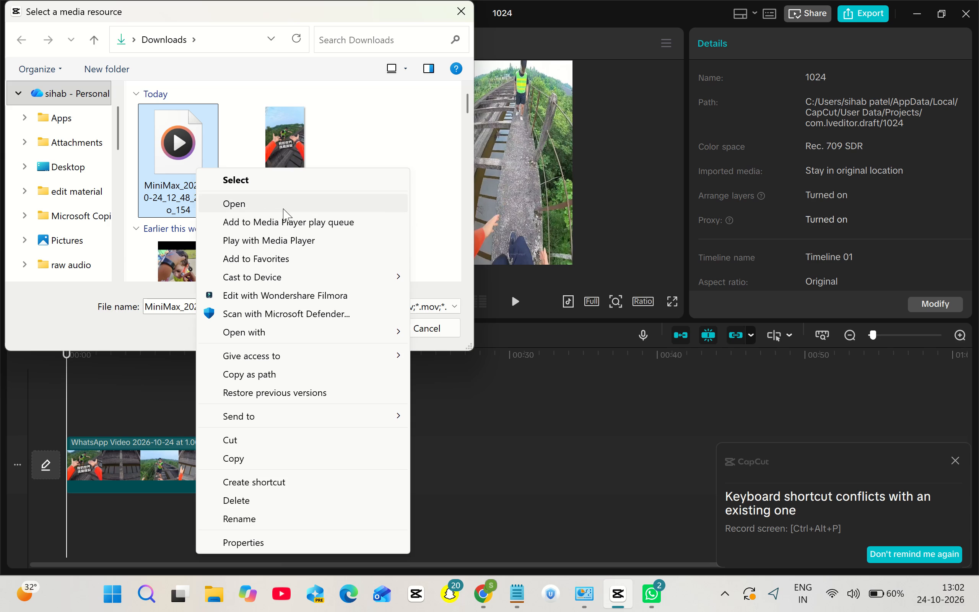
left_click(283, 208)
left_click(488, 285)
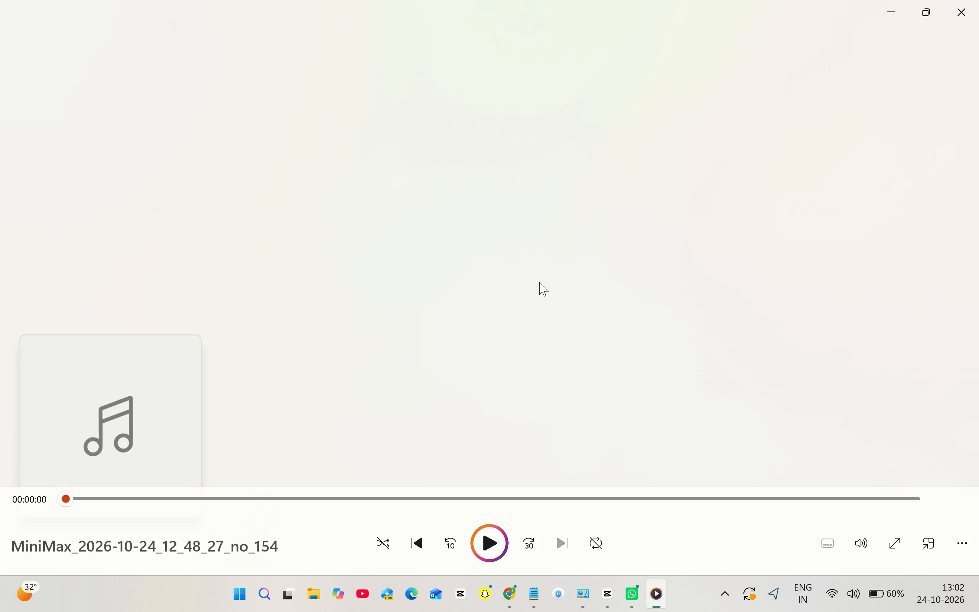
left_click(501, 541)
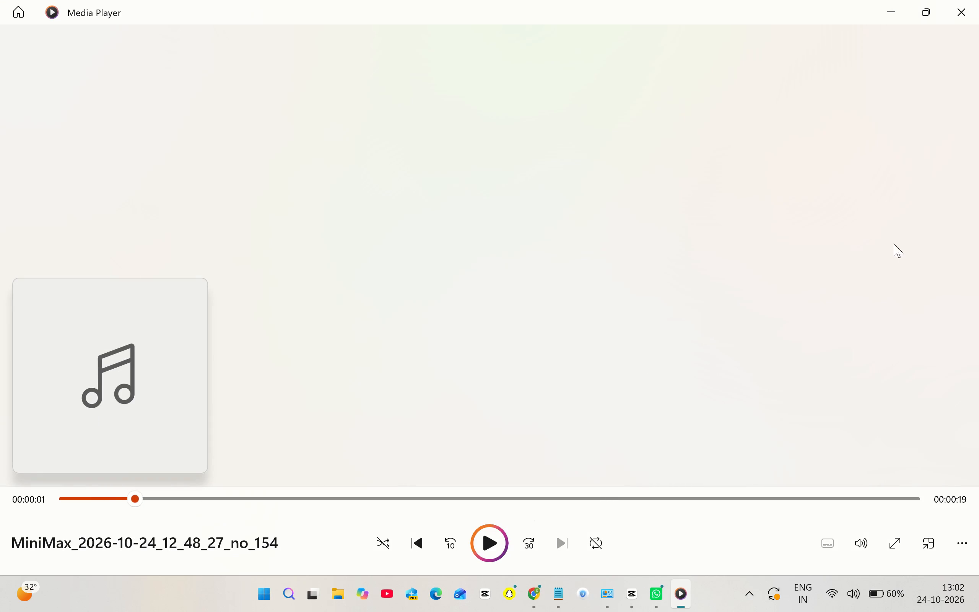
left_click(978, 0)
Look through the file picker's folder shortcuts for another location holding the audio source.
scroll(65, 199, "down", 1)
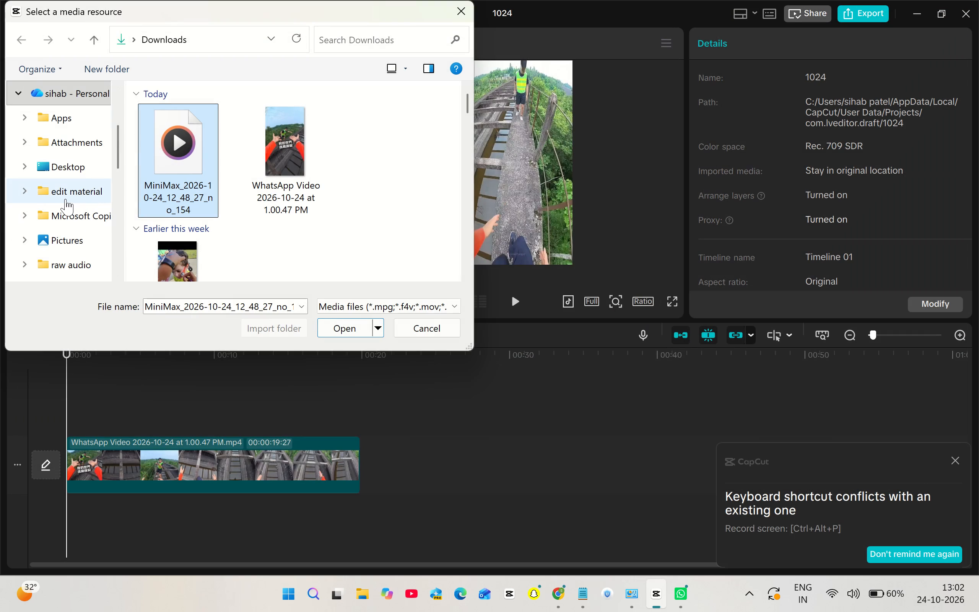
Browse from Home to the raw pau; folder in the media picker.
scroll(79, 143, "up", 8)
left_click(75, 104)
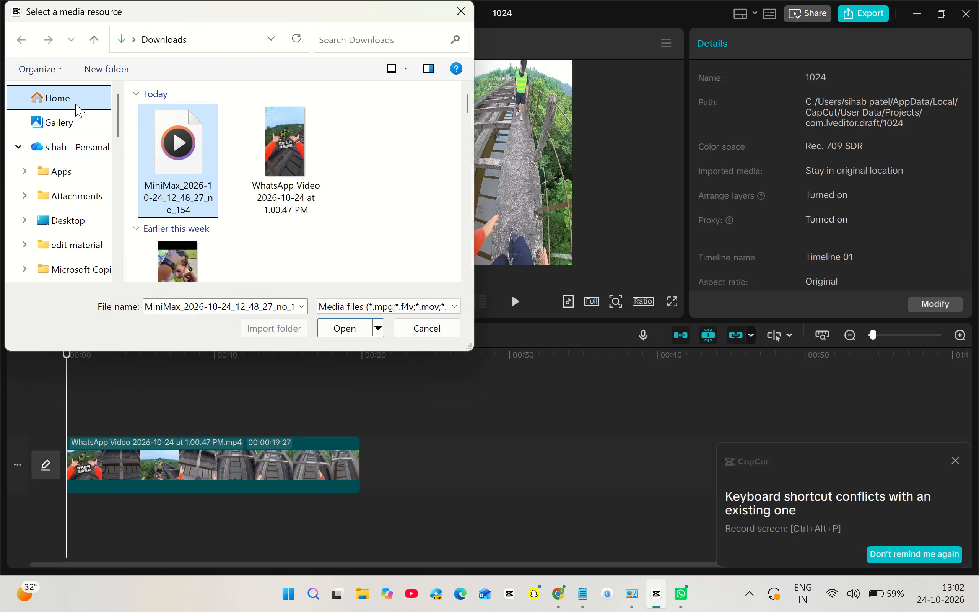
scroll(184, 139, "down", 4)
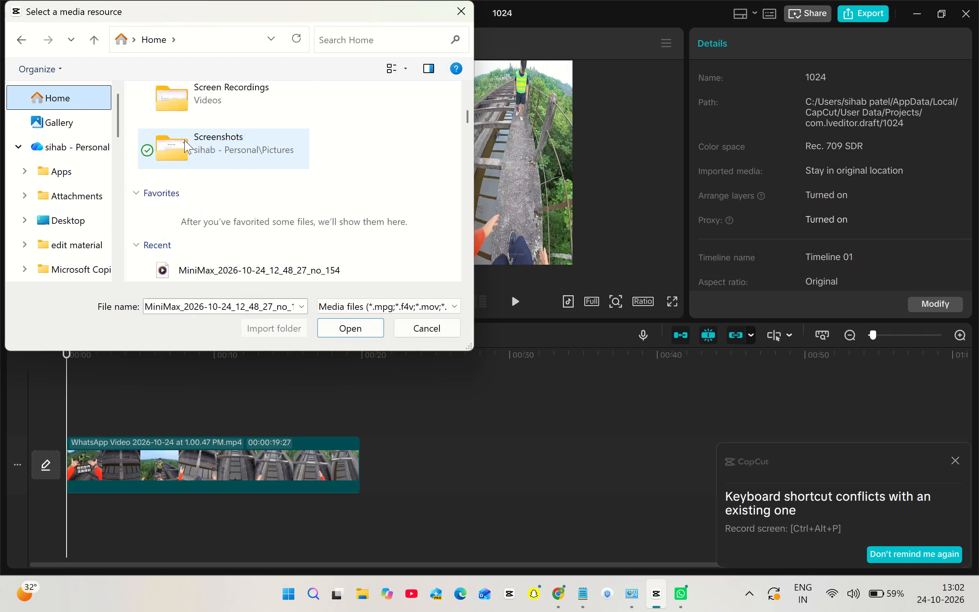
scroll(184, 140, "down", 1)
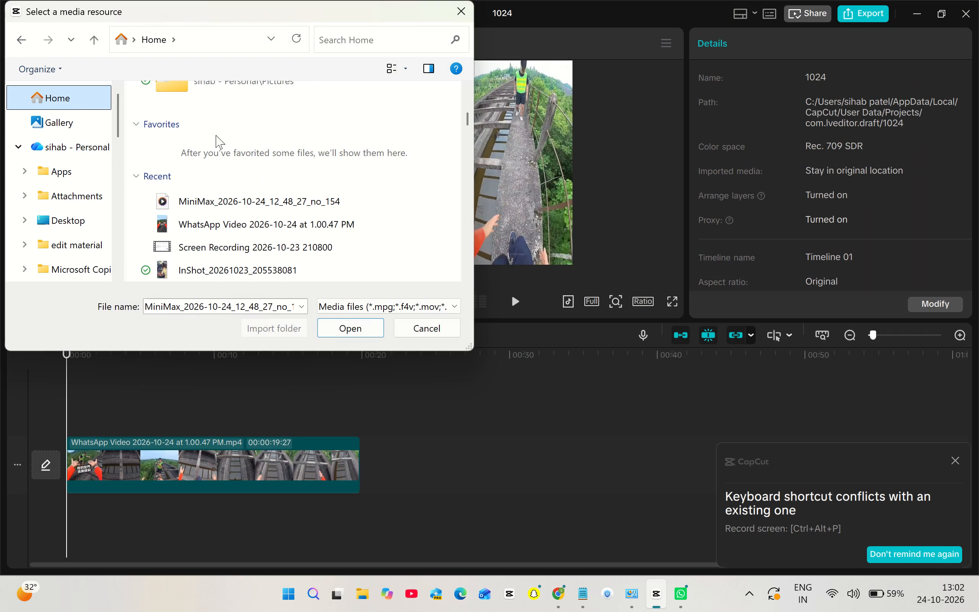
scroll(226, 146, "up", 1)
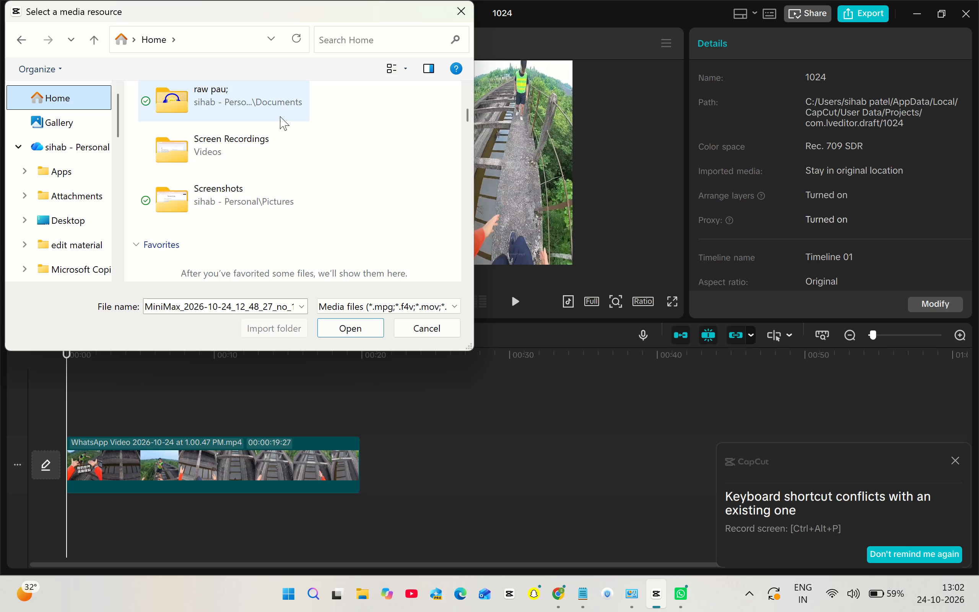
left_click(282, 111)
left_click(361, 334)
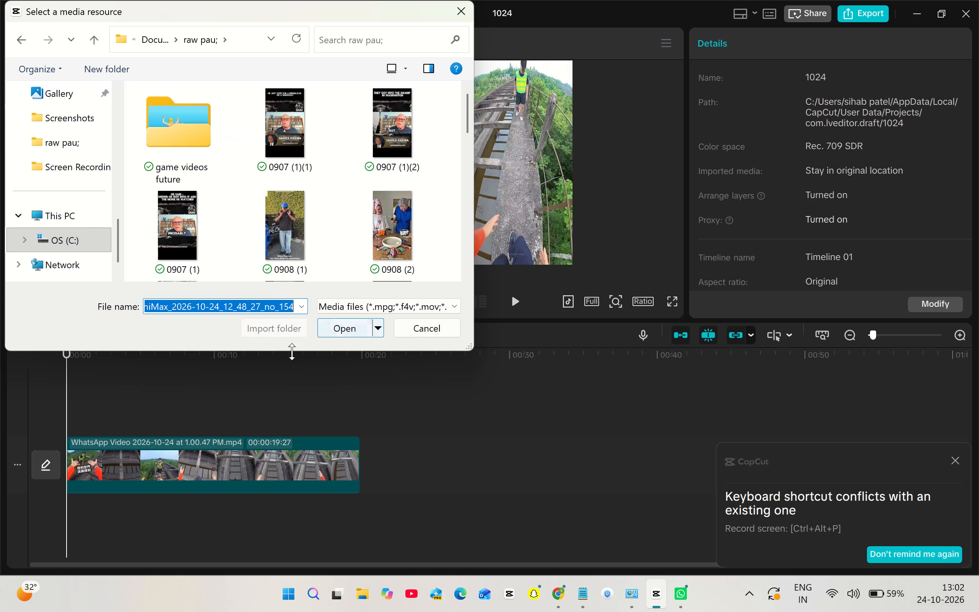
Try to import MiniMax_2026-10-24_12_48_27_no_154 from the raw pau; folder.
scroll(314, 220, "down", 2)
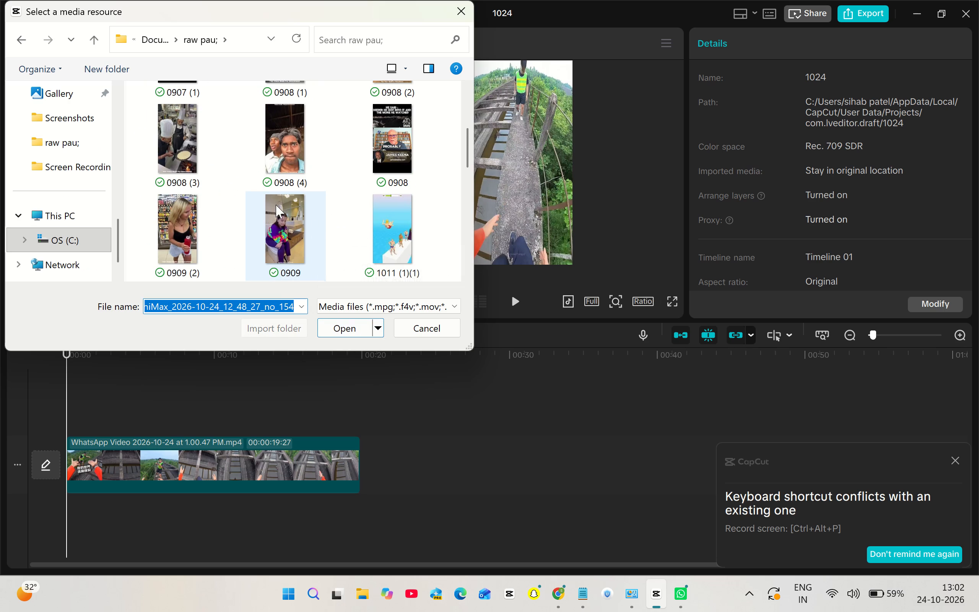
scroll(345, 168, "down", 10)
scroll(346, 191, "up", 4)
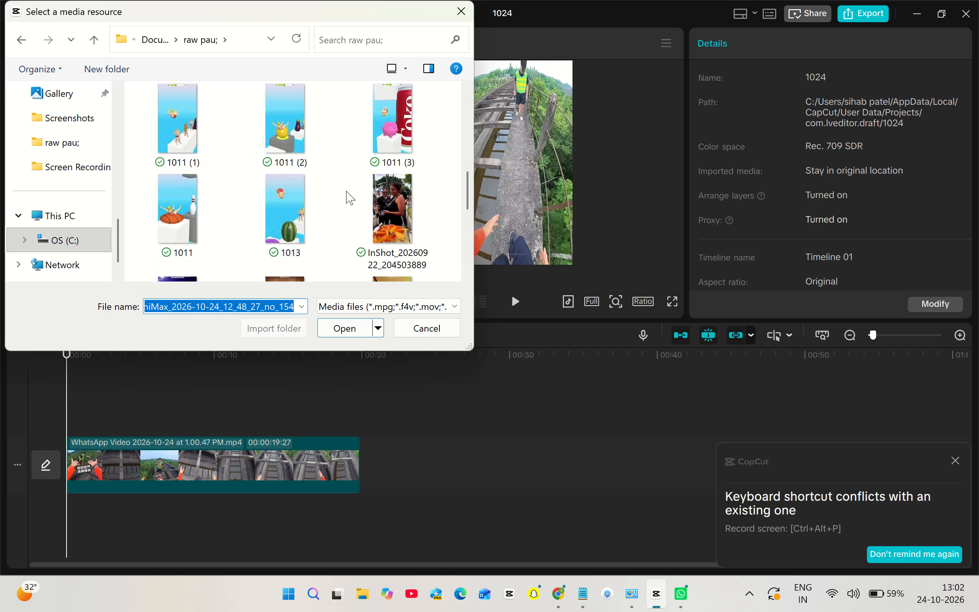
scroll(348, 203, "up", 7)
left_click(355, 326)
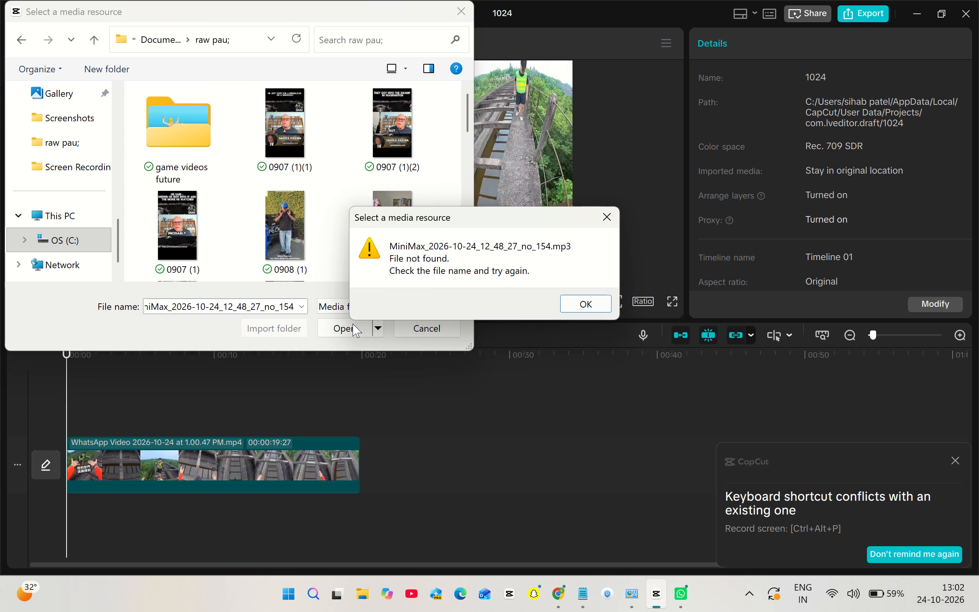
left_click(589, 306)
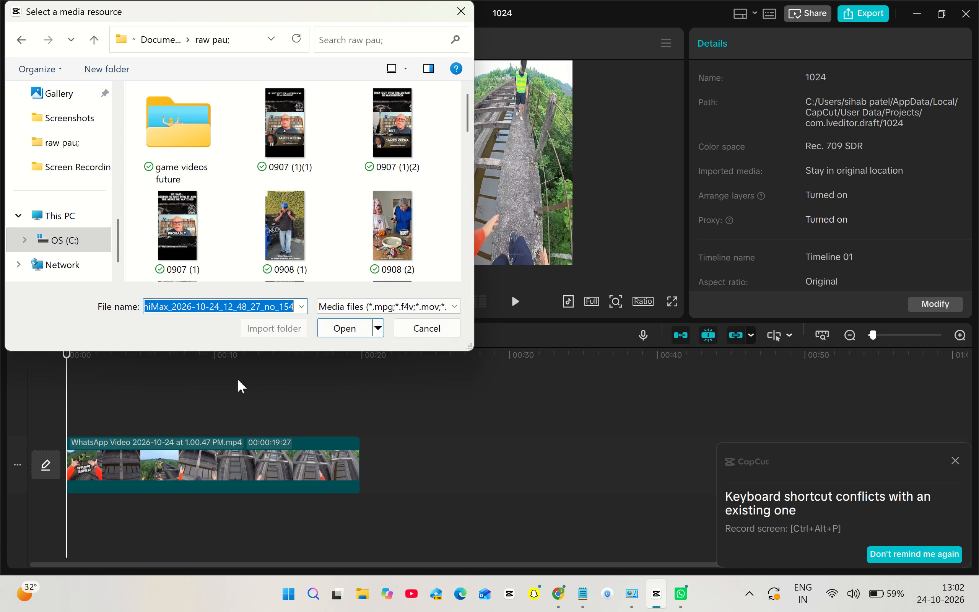
Check the remaining files in the raw pau; folder and close the media picker without importing anything.
scroll(259, 192, "down", 7)
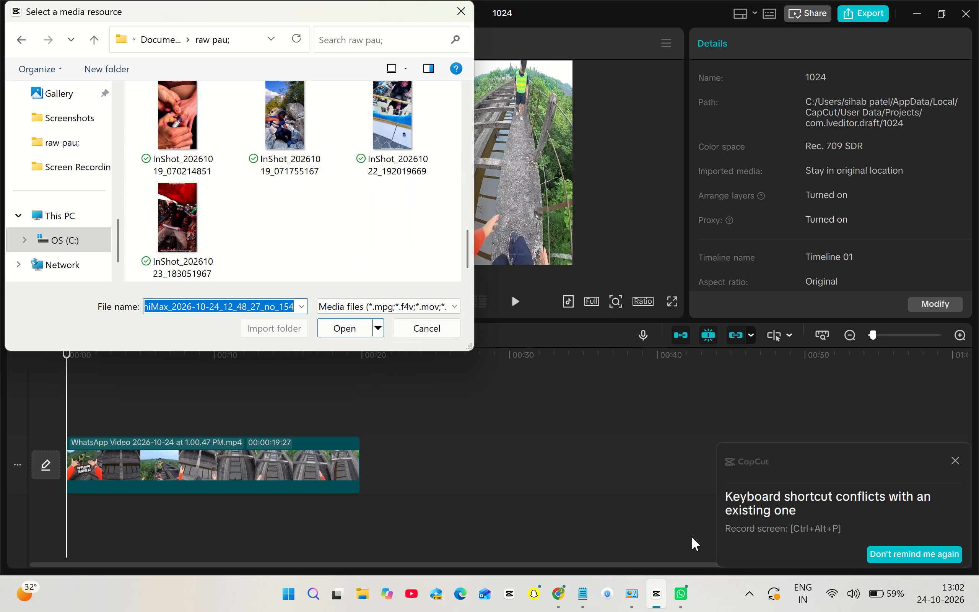
left_click(754, 586)
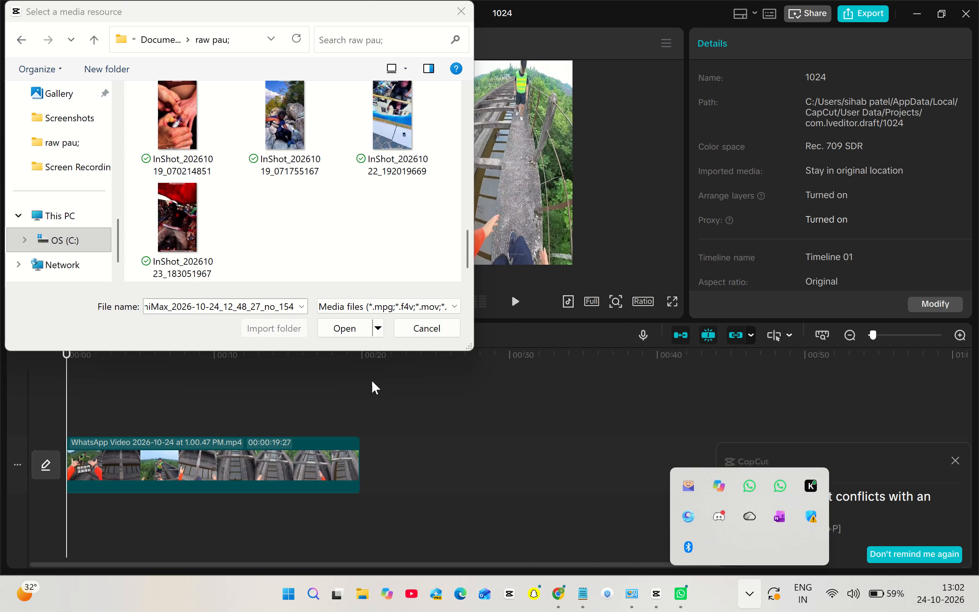
scroll(281, 200, "down", 8)
scroll(99, 172, "up", 2)
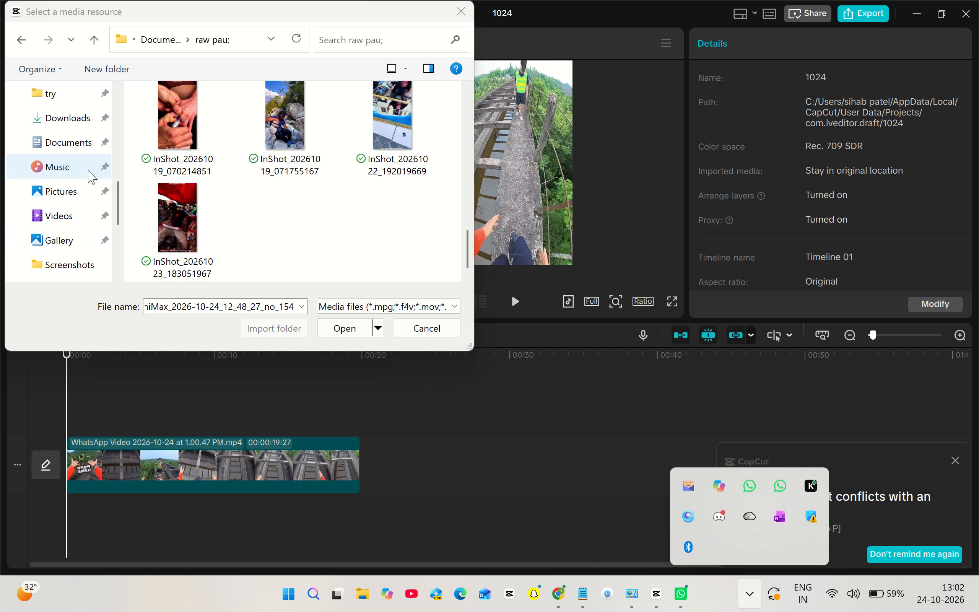
left_click(452, 14)
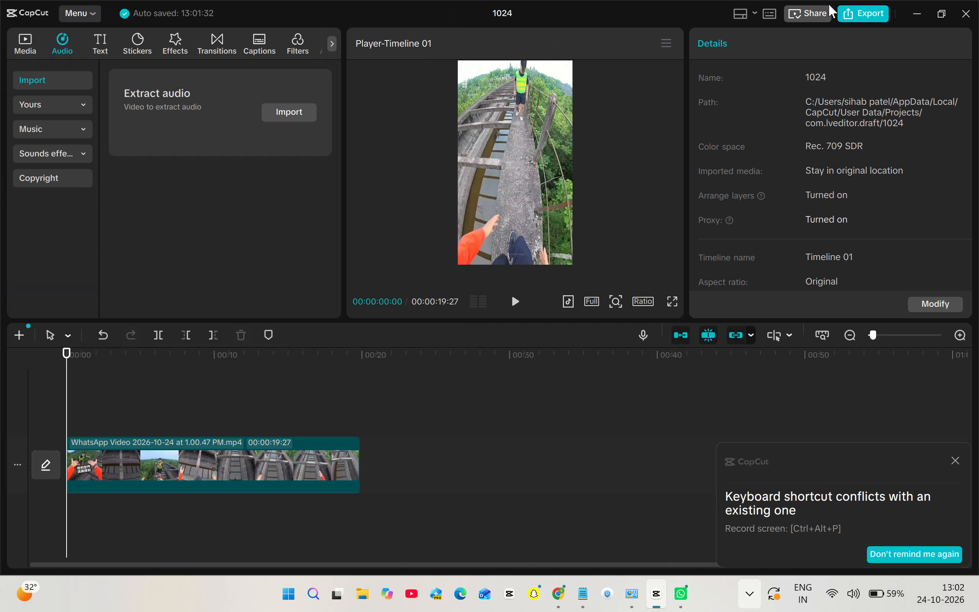
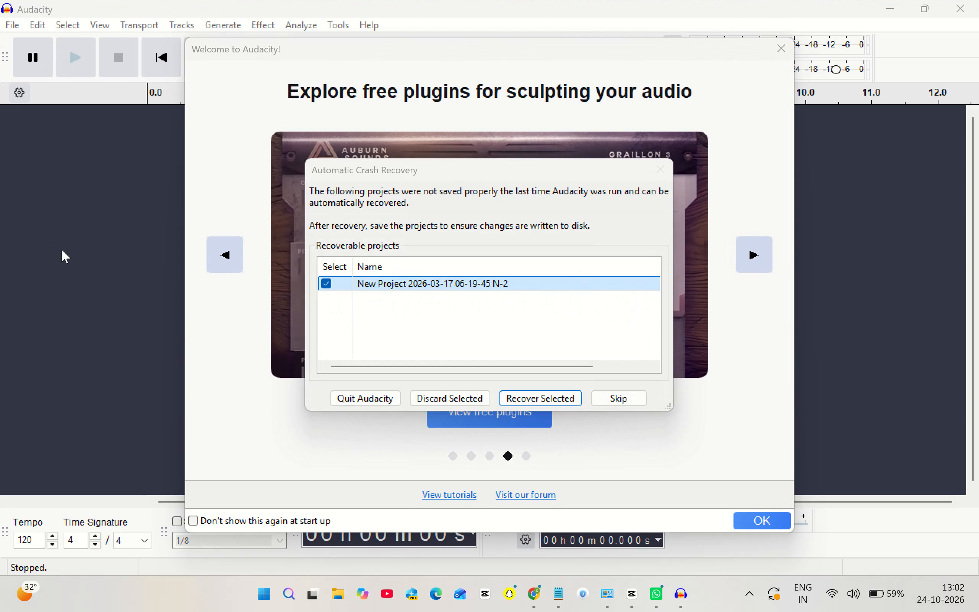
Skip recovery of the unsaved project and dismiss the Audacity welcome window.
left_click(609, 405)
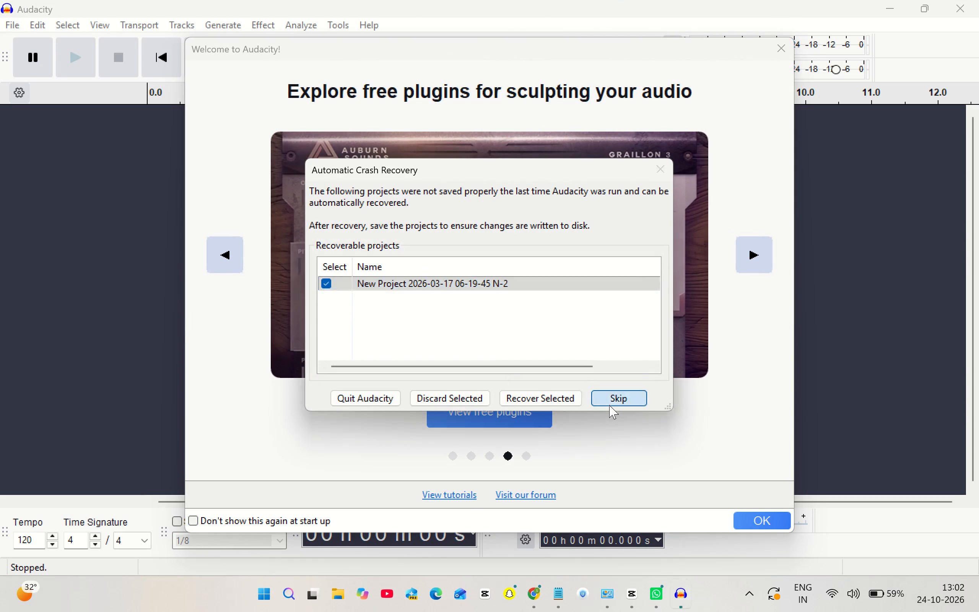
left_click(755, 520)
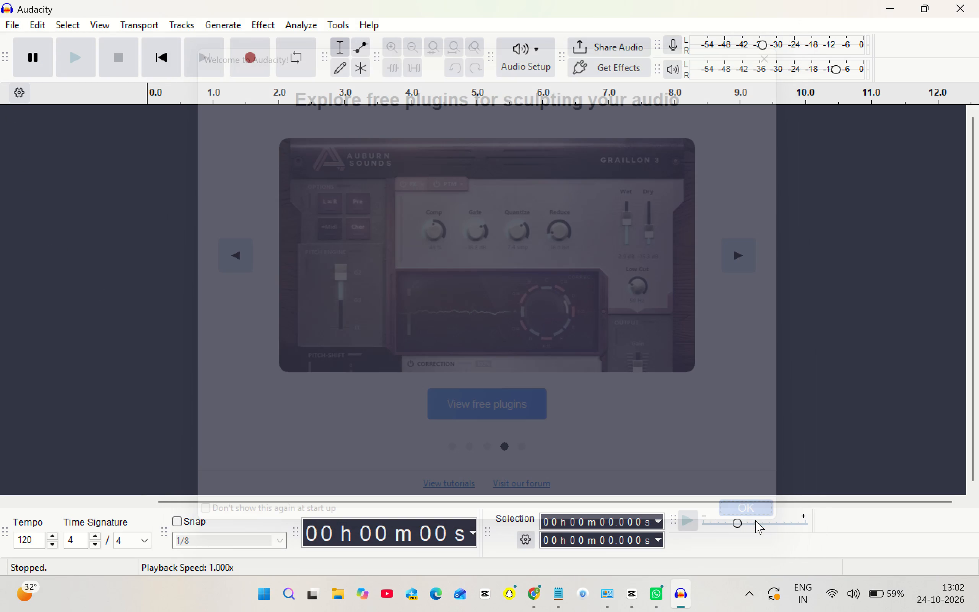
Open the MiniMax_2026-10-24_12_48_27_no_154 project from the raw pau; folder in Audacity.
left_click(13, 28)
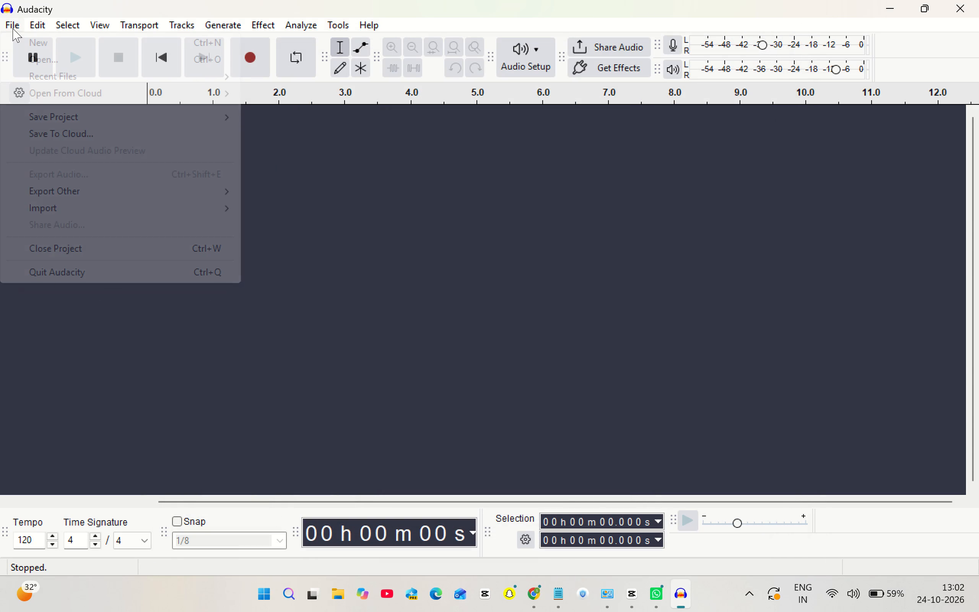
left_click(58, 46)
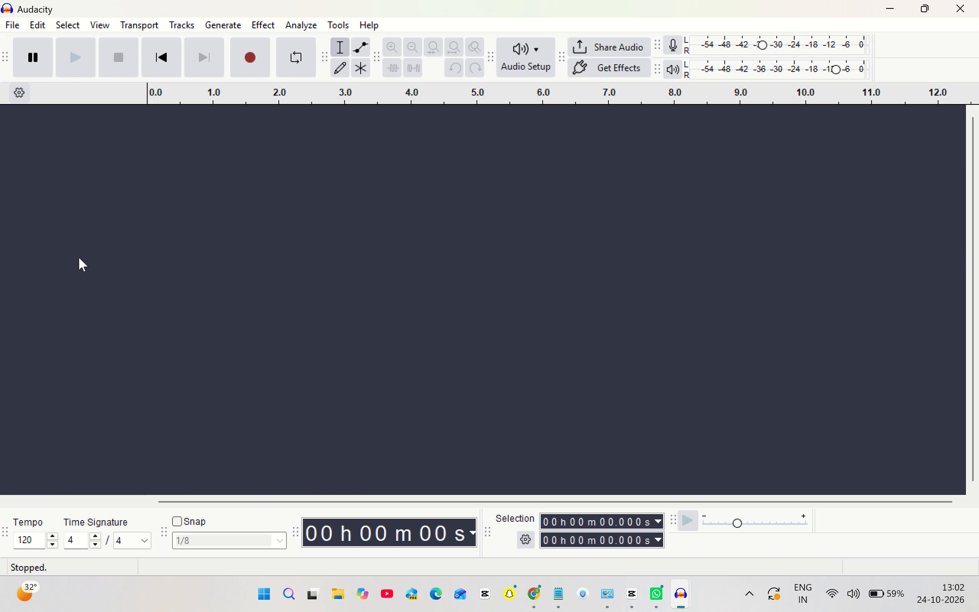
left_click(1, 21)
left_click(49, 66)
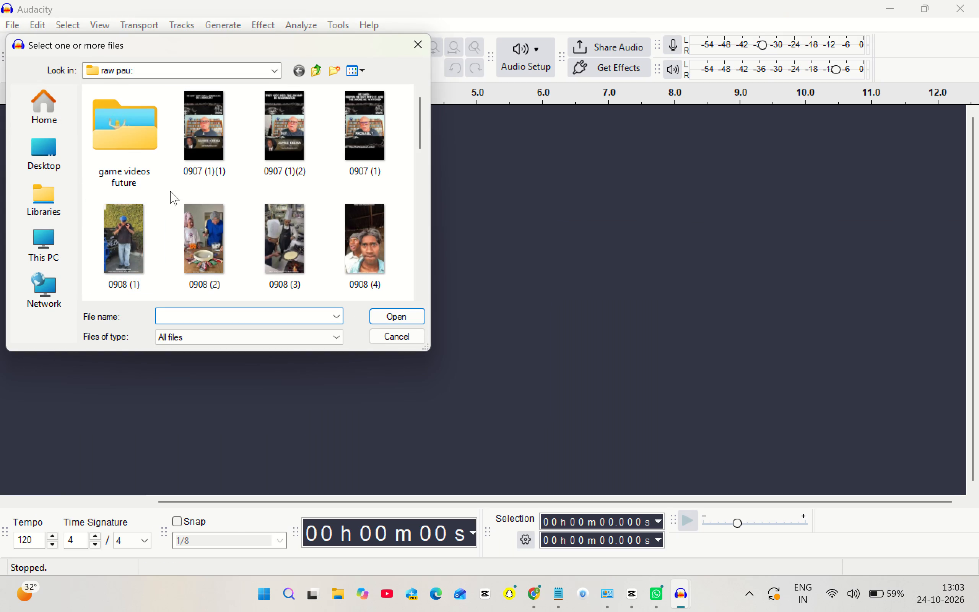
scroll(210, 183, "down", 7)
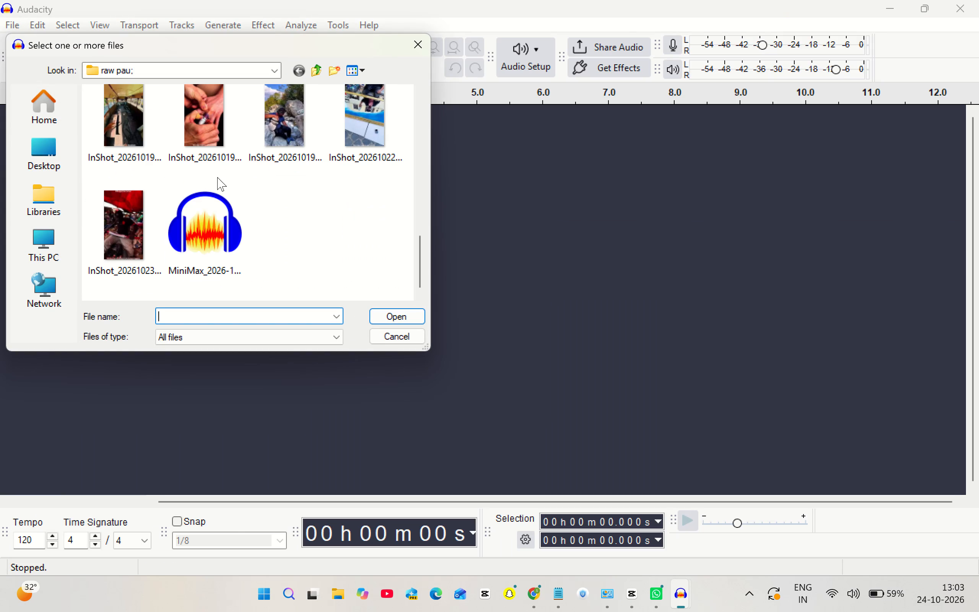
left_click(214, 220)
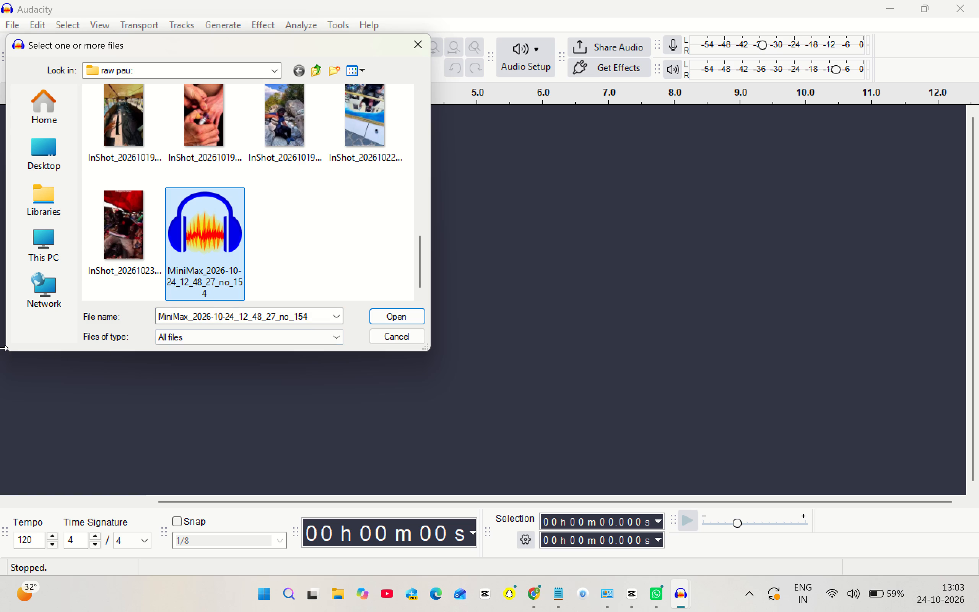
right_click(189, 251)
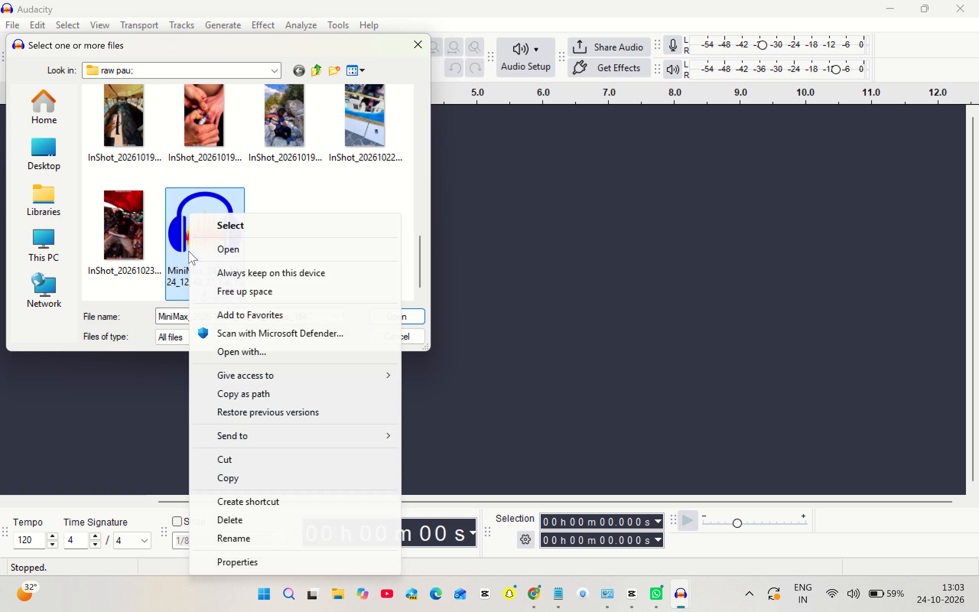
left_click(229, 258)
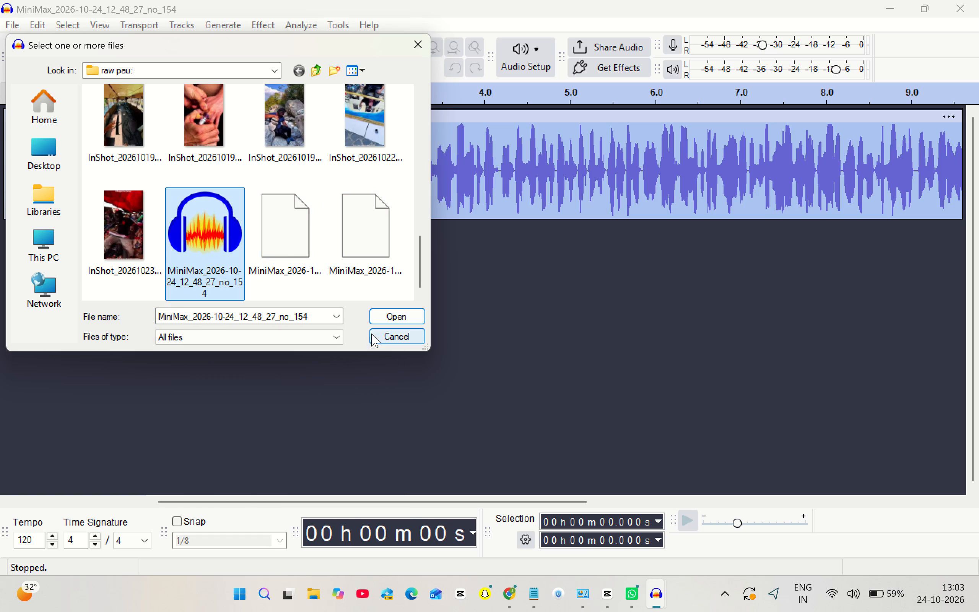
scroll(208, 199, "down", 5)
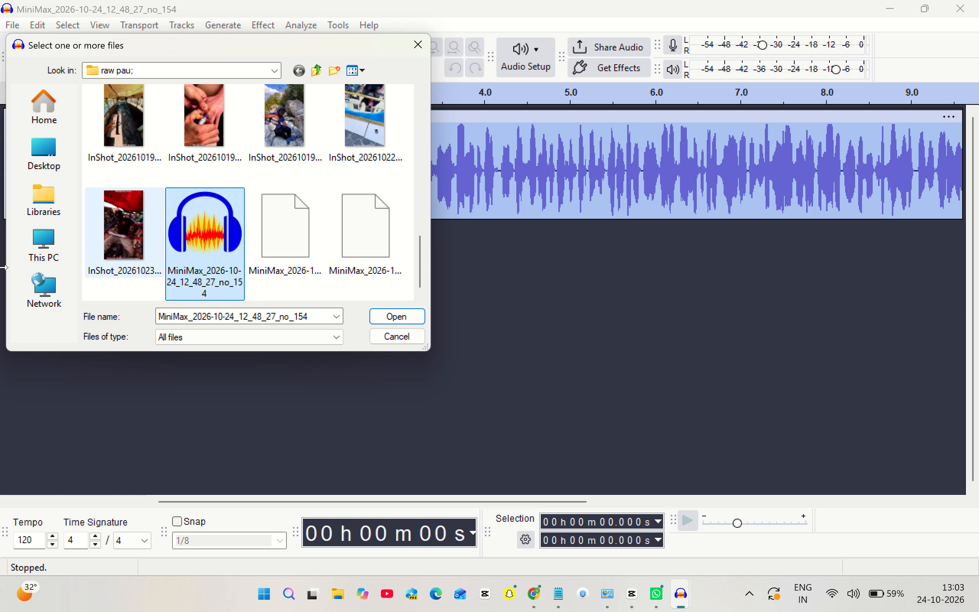
Open the raw pau; folder in File Explorer and find the MiniMax_2026-10-24_12_48_27_no_154 file.
left_click(346, 607)
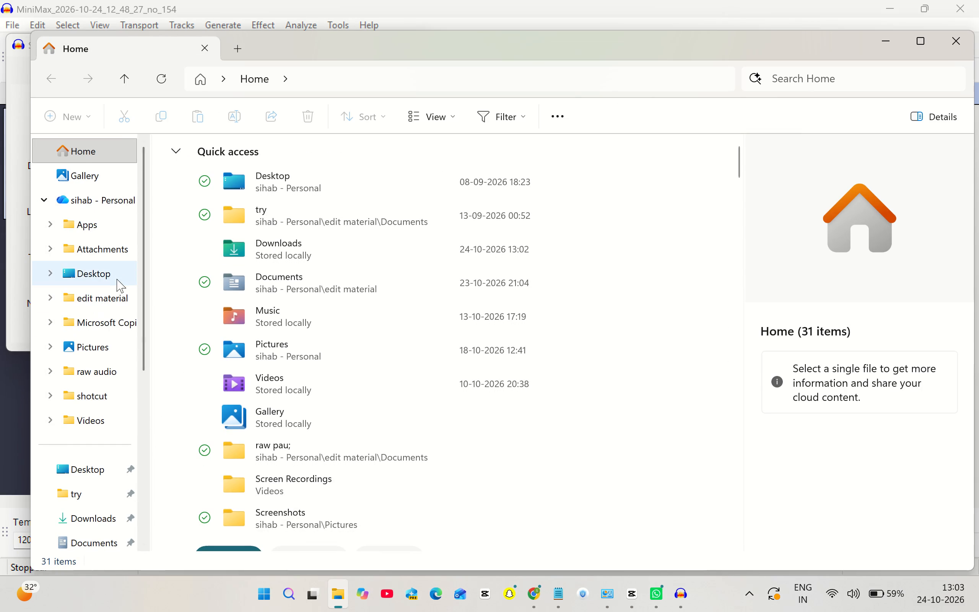
scroll(132, 246, "down", 1)
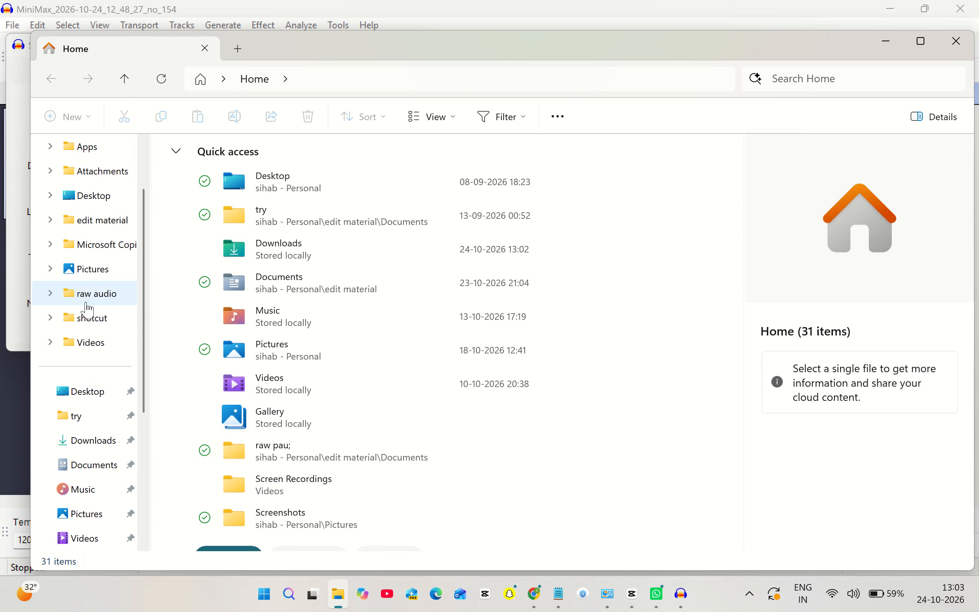
left_click(86, 302)
scroll(97, 389, "down", 2)
left_click(116, 466)
scroll(285, 309, "down", 7)
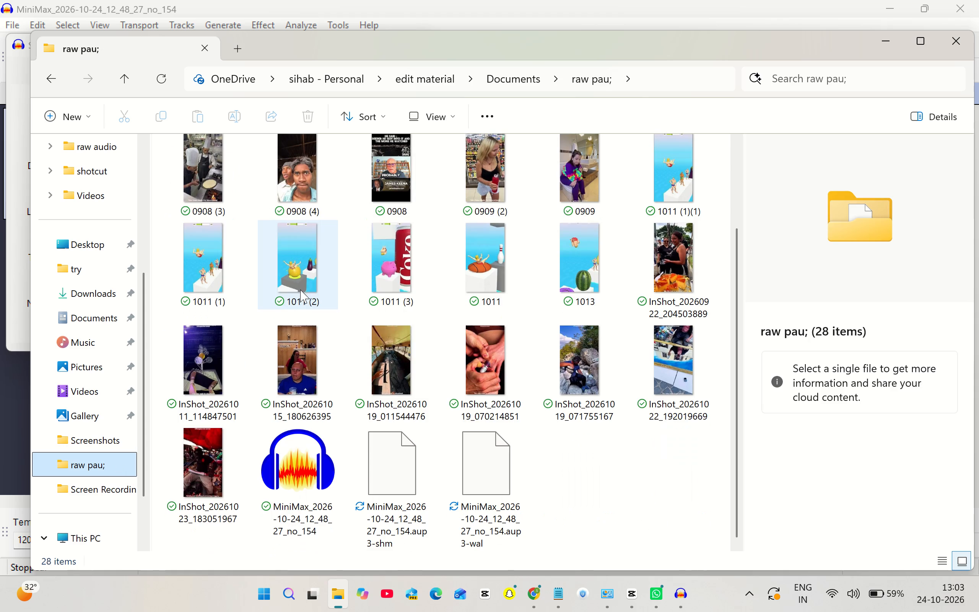
scroll(300, 290, "down", 9)
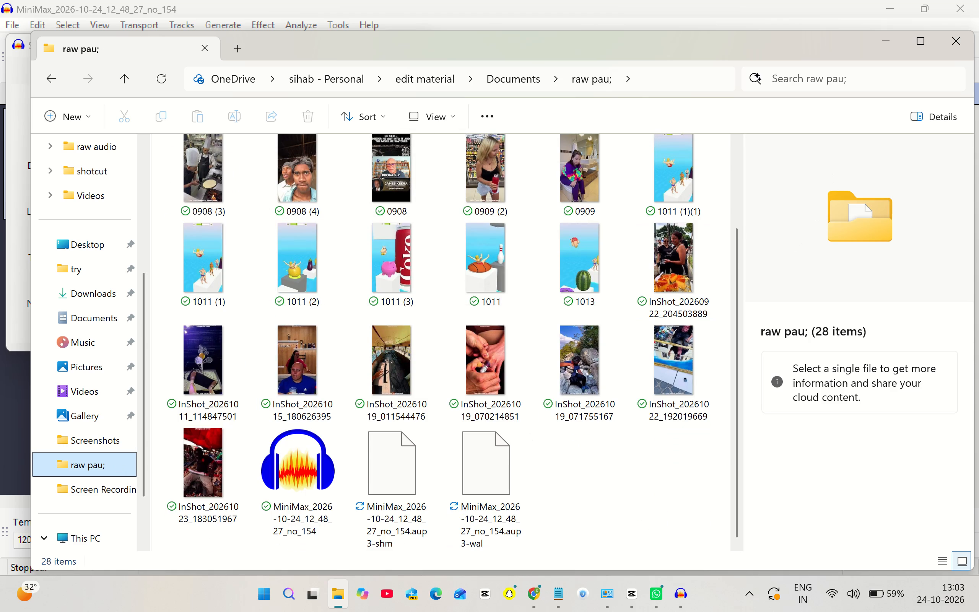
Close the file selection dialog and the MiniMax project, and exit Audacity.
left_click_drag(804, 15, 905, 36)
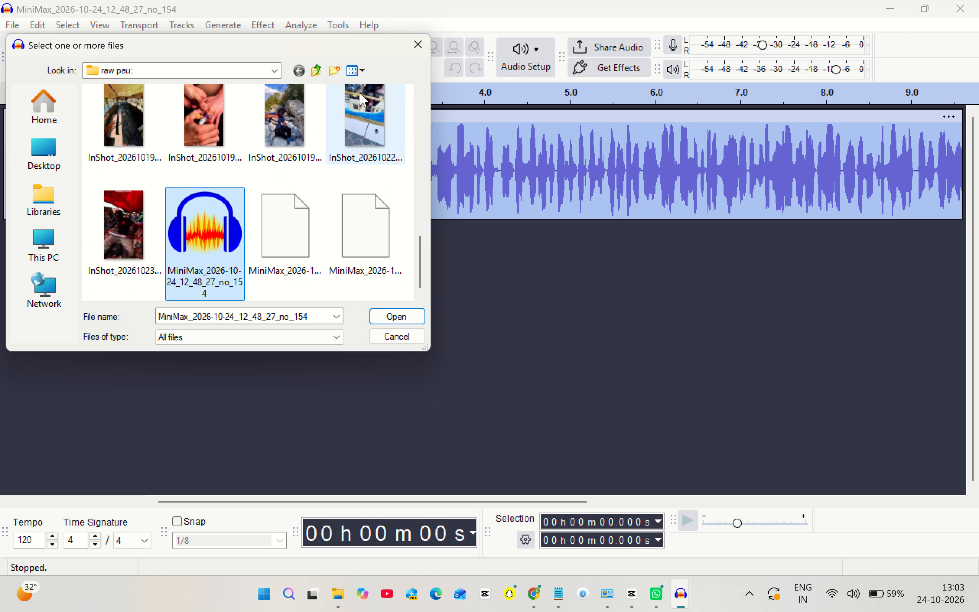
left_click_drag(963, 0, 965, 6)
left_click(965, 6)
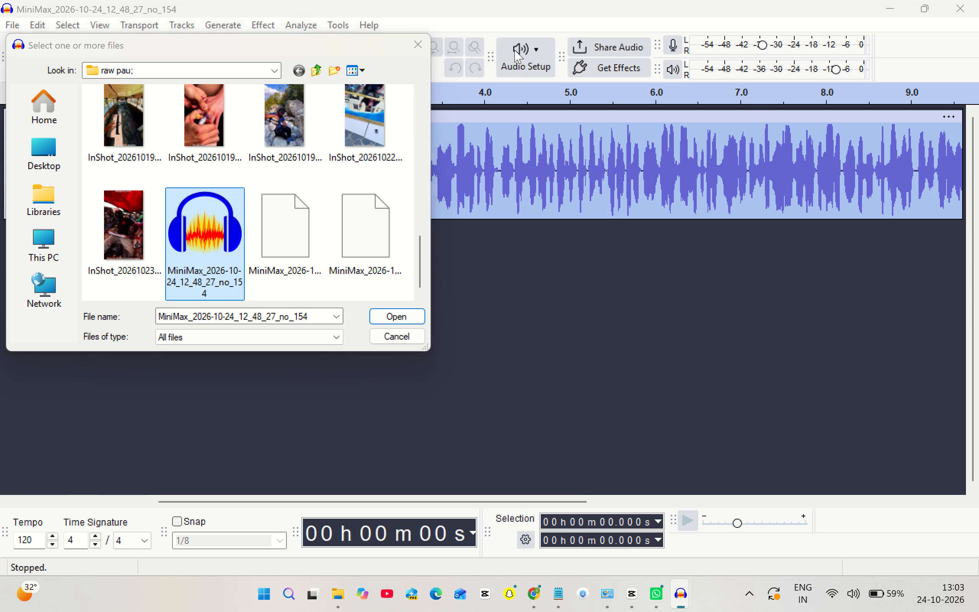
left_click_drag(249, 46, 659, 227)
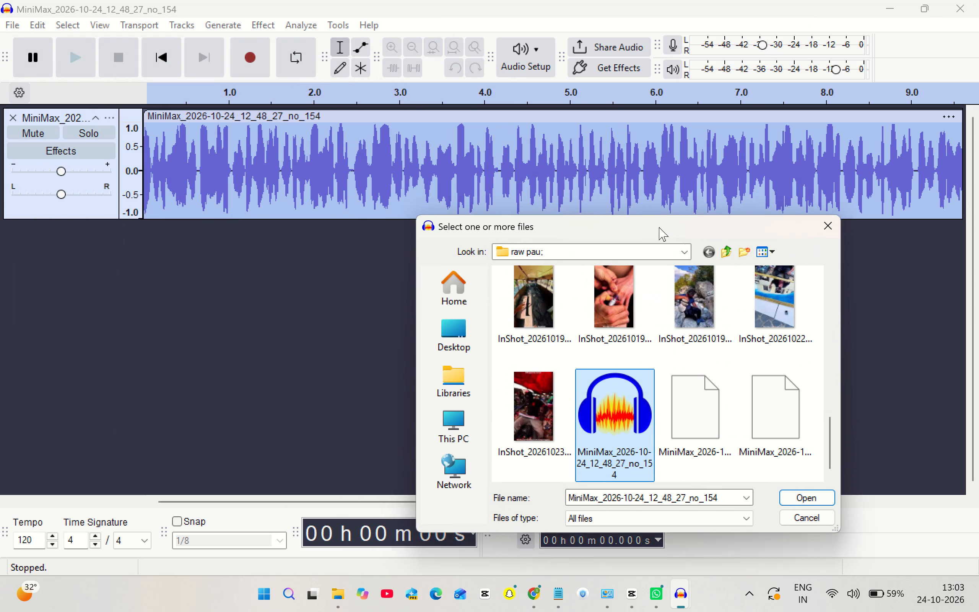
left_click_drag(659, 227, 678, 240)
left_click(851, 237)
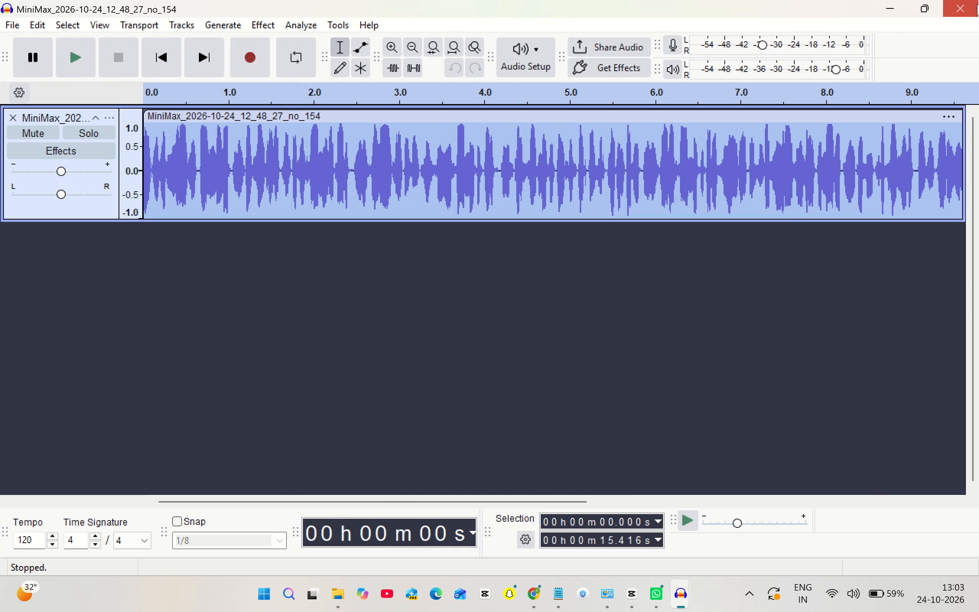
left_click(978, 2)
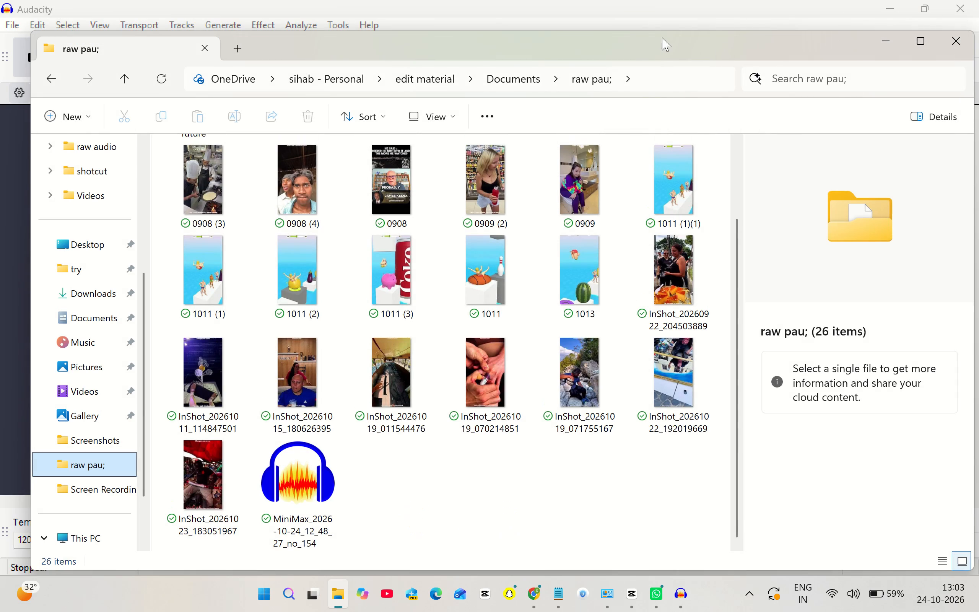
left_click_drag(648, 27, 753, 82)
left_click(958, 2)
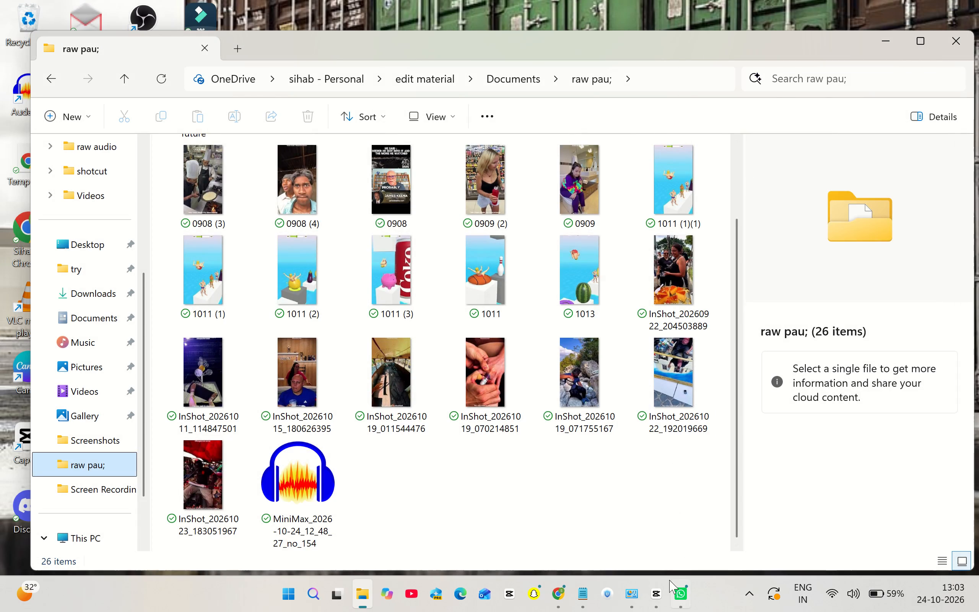
Switch to CapCut, restore its window to a smaller size and place it beside the raw pau; folder window.
left_click(667, 591)
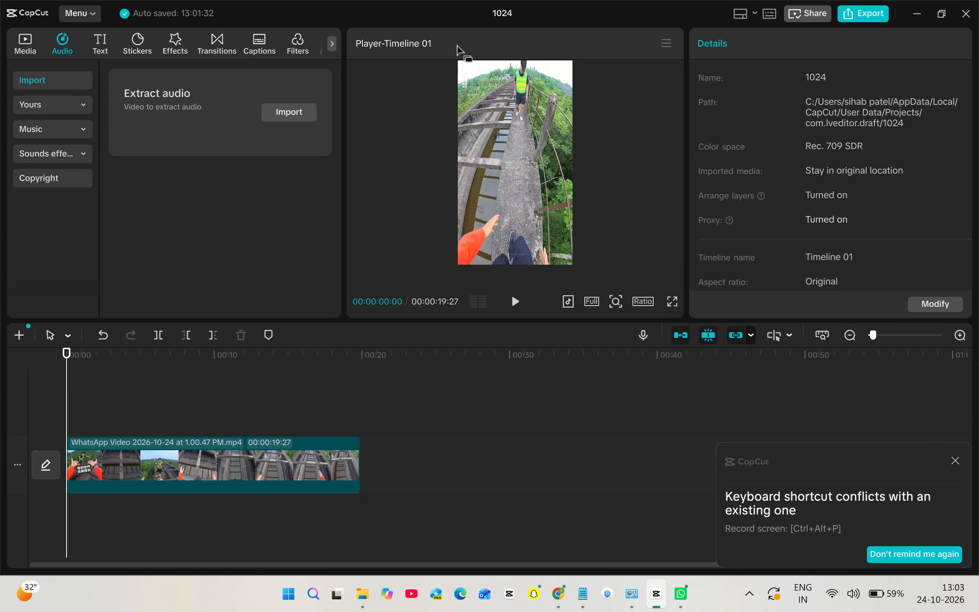
left_click(941, 7)
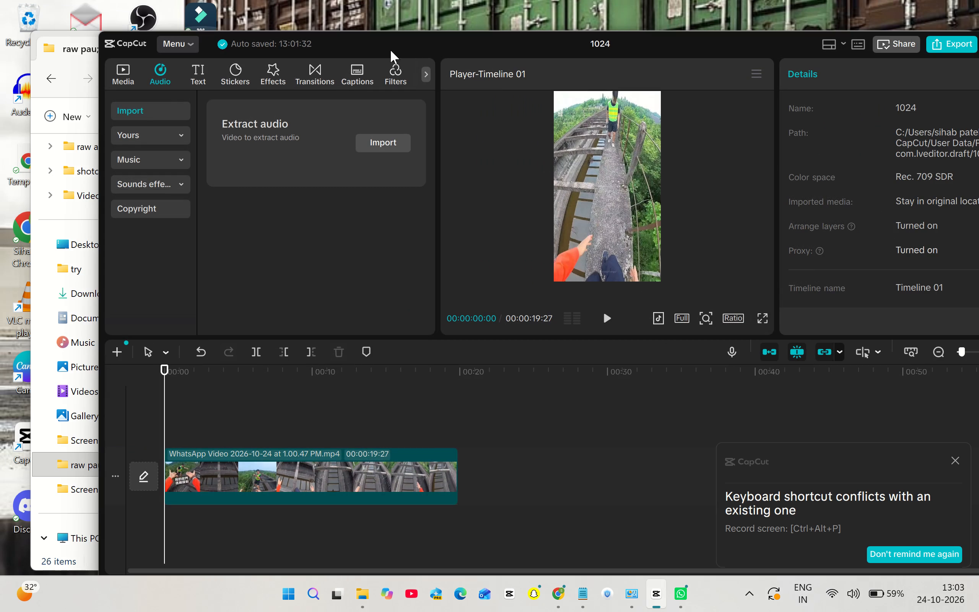
left_click_drag(392, 44, 656, 47)
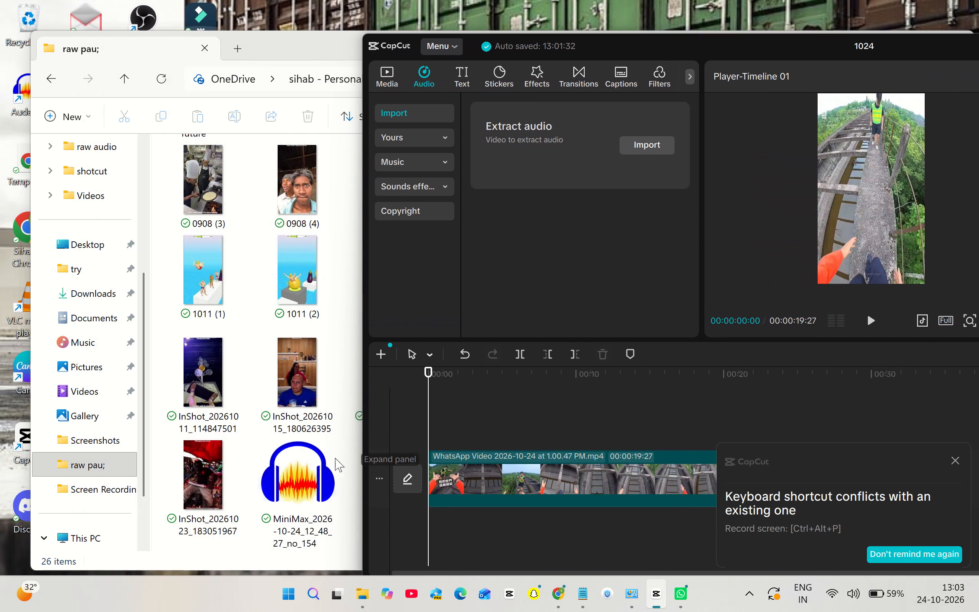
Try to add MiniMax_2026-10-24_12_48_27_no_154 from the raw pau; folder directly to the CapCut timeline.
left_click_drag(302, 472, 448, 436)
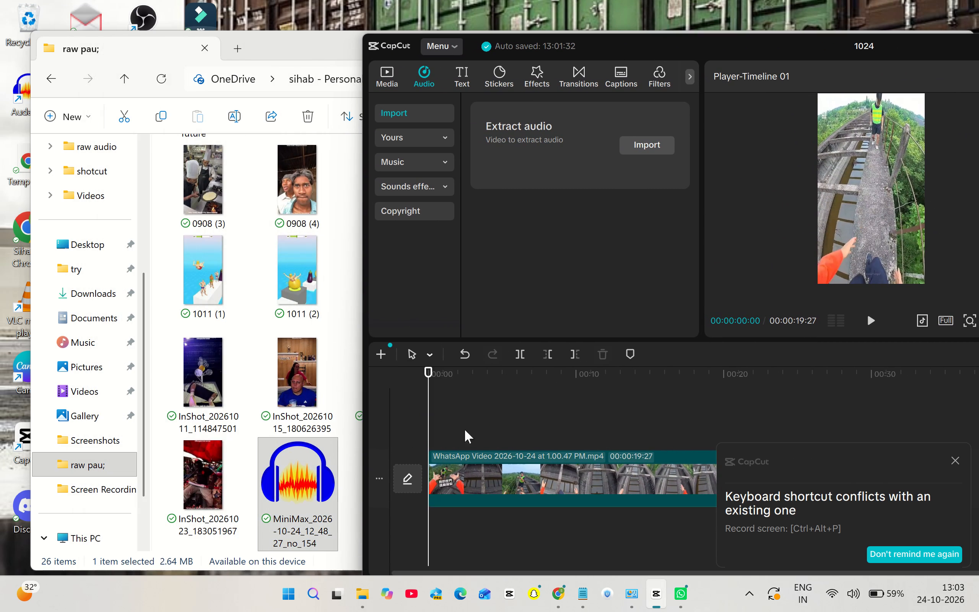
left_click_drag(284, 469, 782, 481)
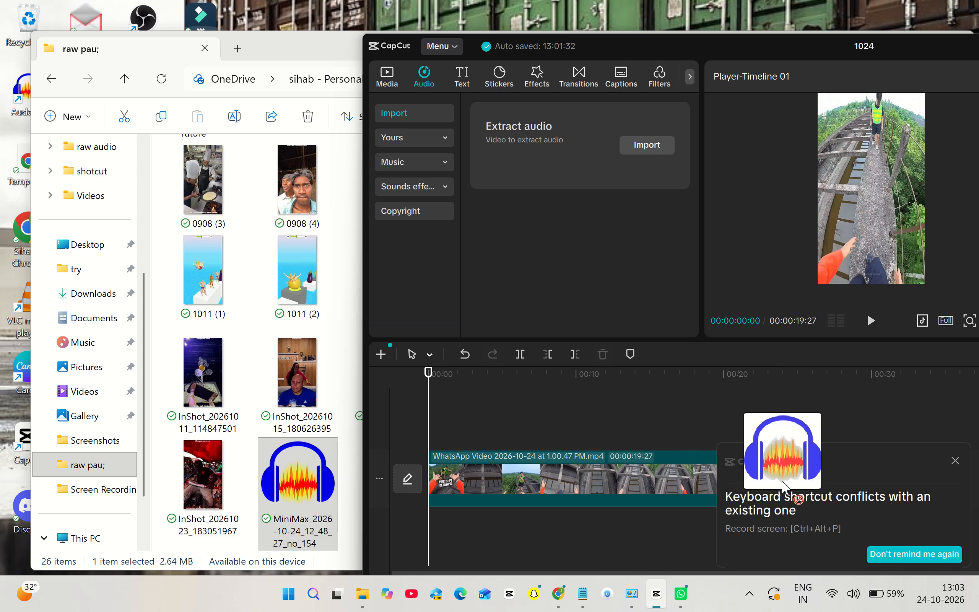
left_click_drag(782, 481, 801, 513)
Dismiss the keyboard shortcut conflict notification covering the timeline.
left_click(963, 461)
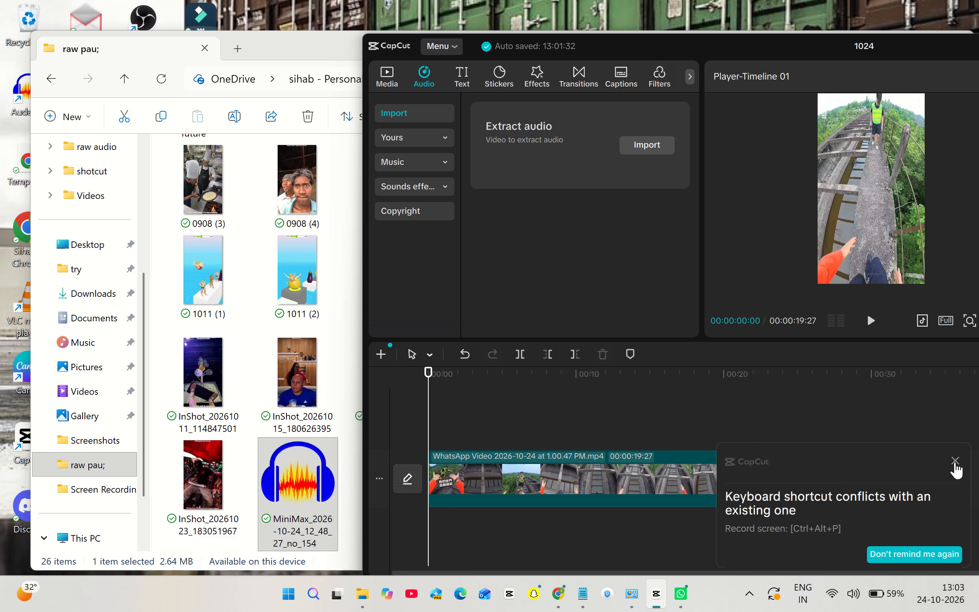
left_click(953, 462)
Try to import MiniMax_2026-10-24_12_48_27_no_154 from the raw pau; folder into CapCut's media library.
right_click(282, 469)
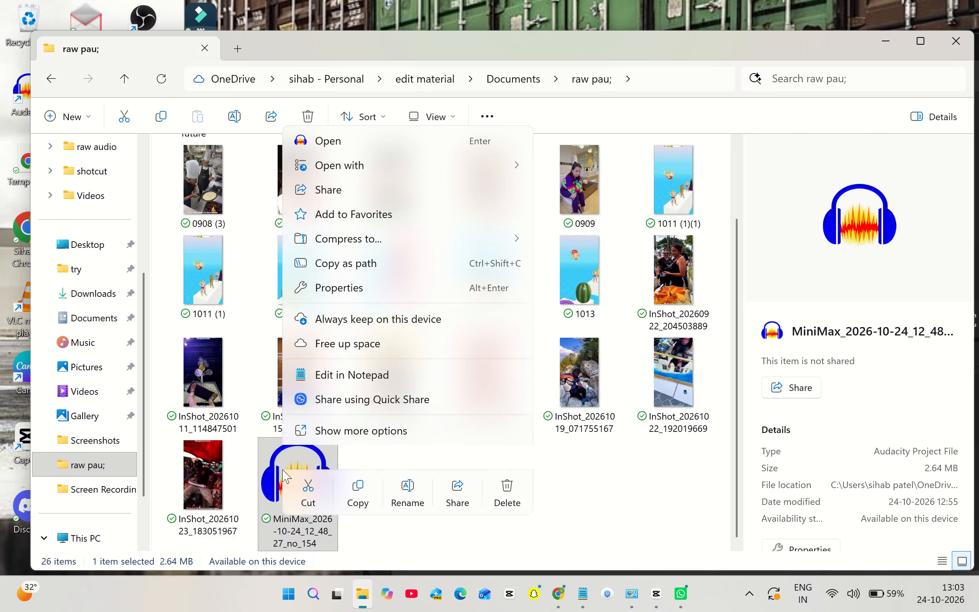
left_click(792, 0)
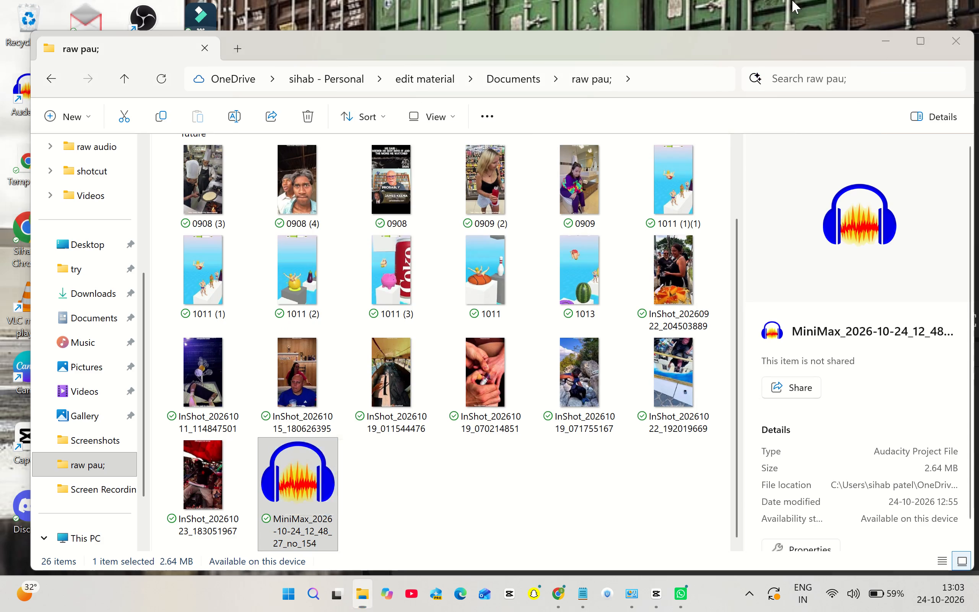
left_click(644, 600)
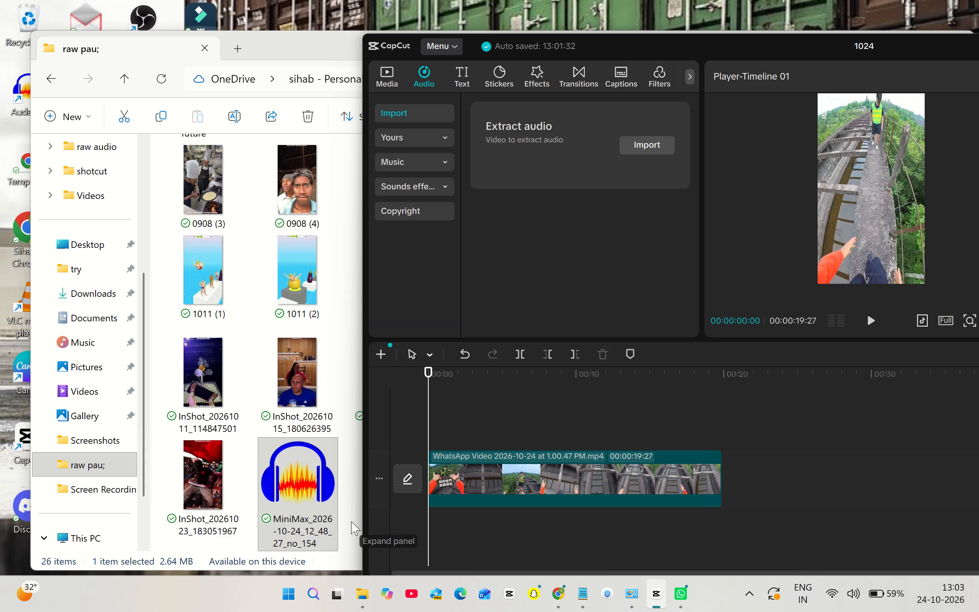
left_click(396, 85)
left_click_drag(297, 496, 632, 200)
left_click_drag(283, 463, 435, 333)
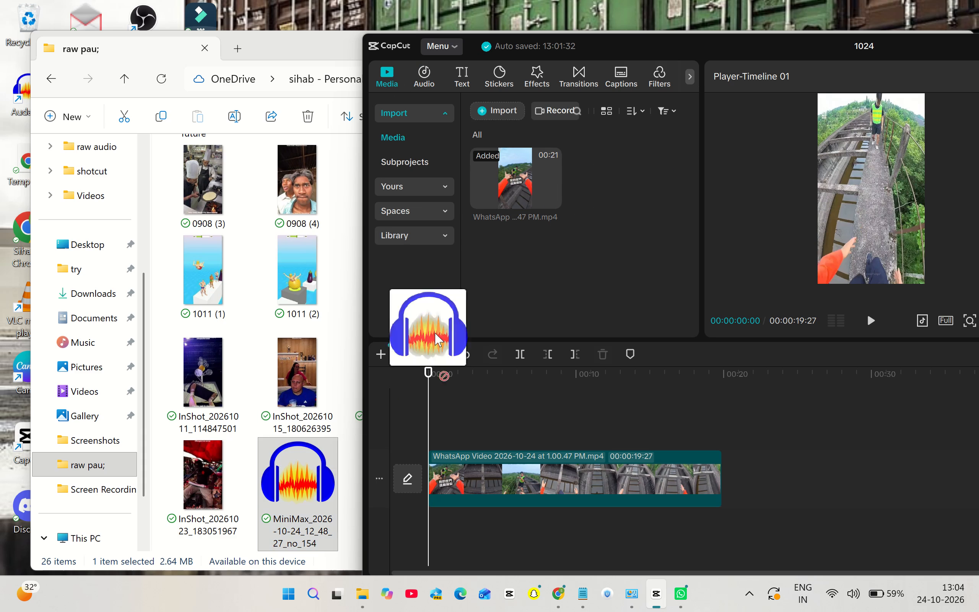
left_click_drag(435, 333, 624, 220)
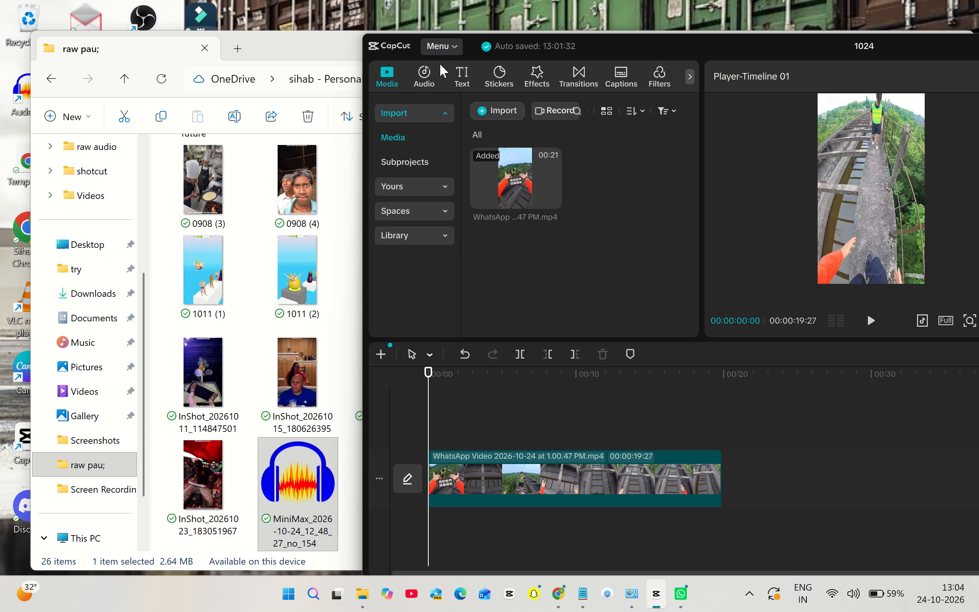
Start an Extract audio import in CapCut's audio section.
left_click(423, 75)
left_click(426, 109)
left_click(639, 140)
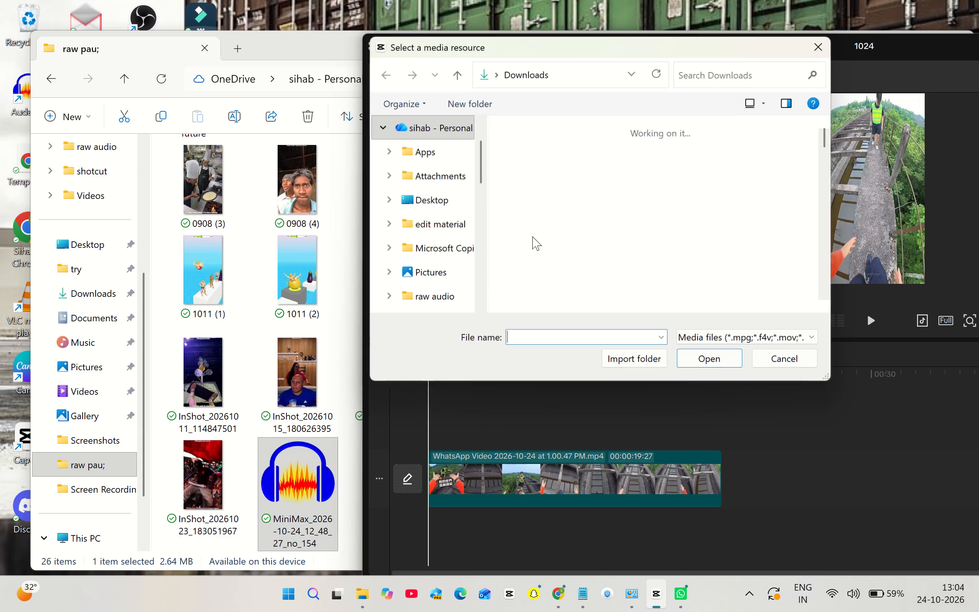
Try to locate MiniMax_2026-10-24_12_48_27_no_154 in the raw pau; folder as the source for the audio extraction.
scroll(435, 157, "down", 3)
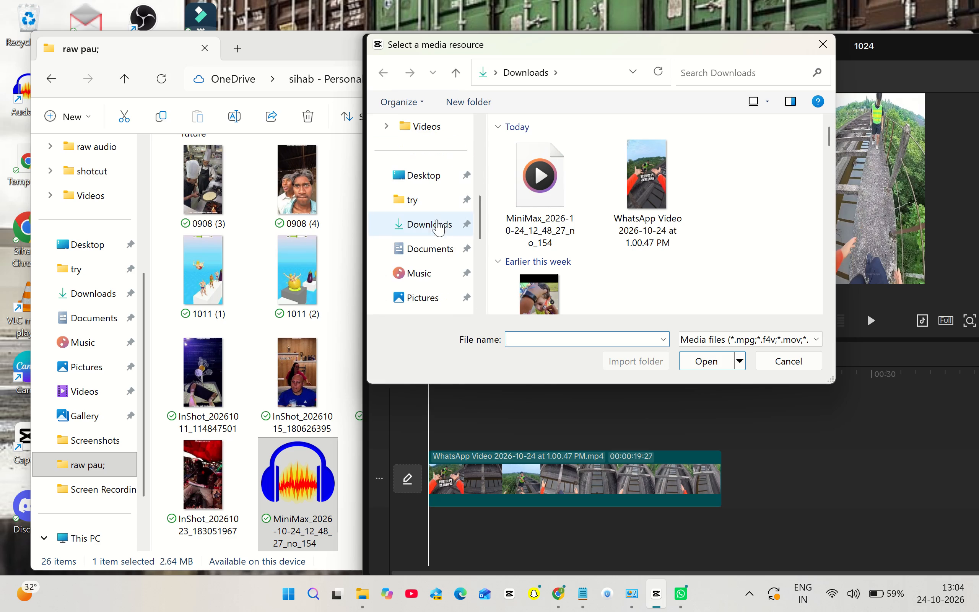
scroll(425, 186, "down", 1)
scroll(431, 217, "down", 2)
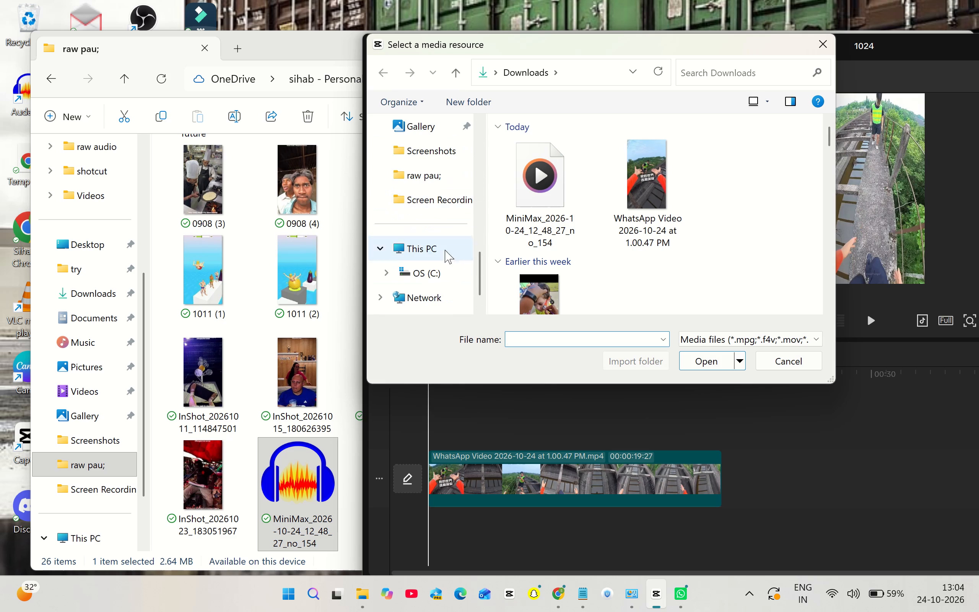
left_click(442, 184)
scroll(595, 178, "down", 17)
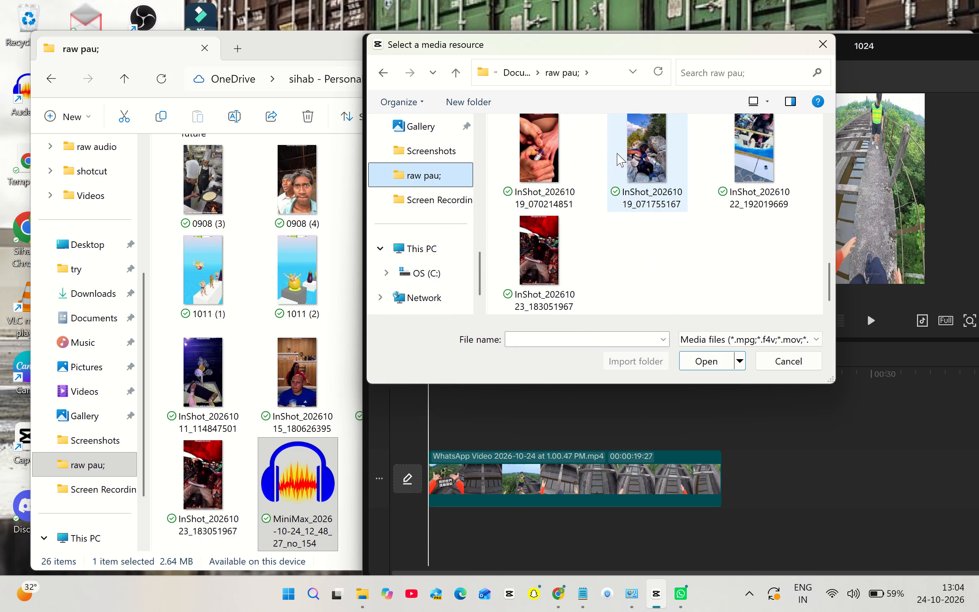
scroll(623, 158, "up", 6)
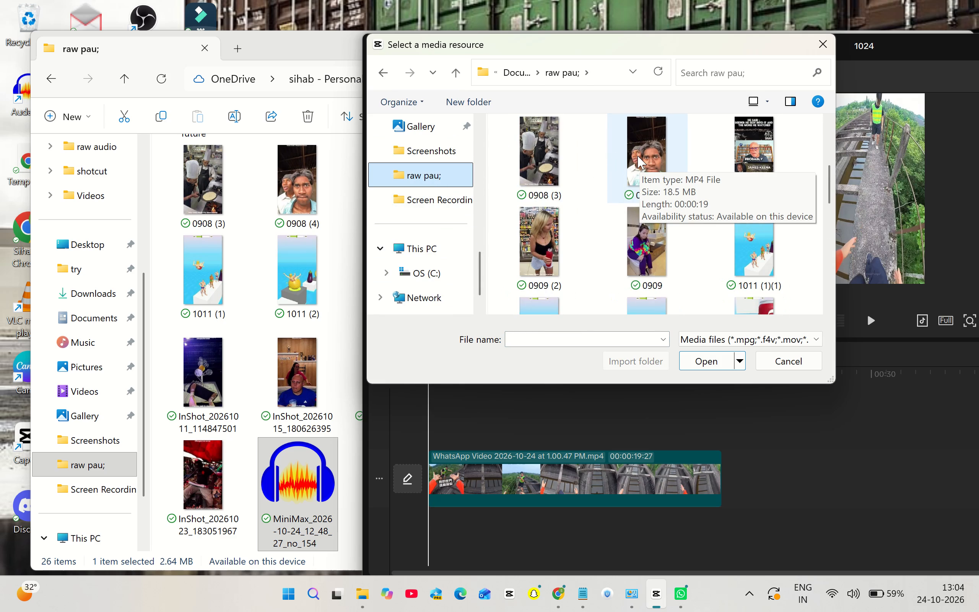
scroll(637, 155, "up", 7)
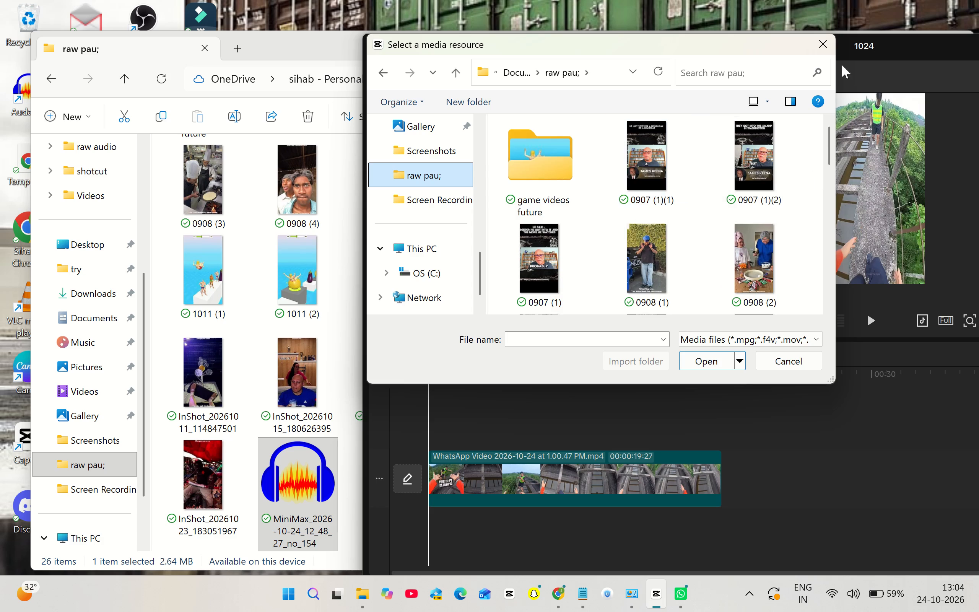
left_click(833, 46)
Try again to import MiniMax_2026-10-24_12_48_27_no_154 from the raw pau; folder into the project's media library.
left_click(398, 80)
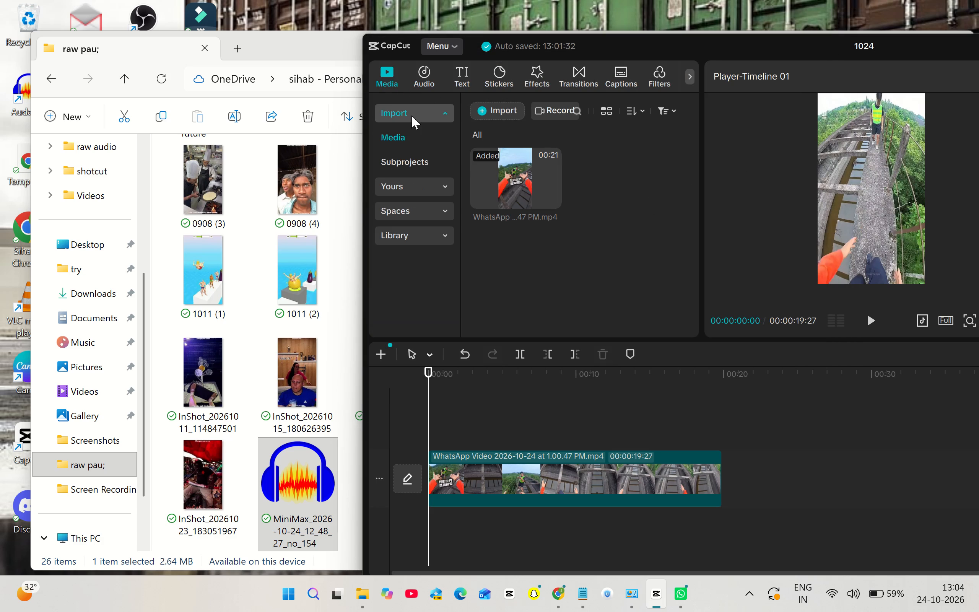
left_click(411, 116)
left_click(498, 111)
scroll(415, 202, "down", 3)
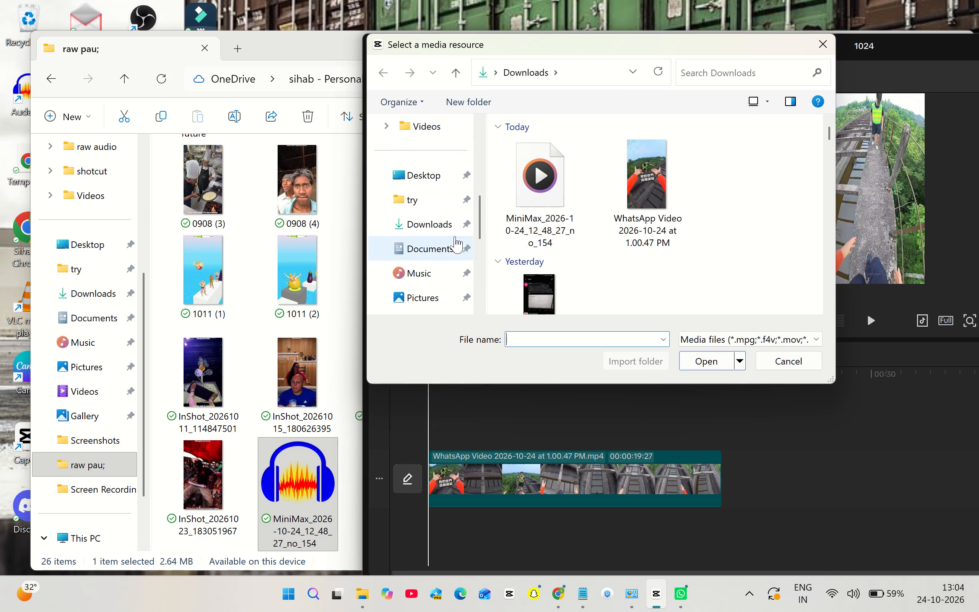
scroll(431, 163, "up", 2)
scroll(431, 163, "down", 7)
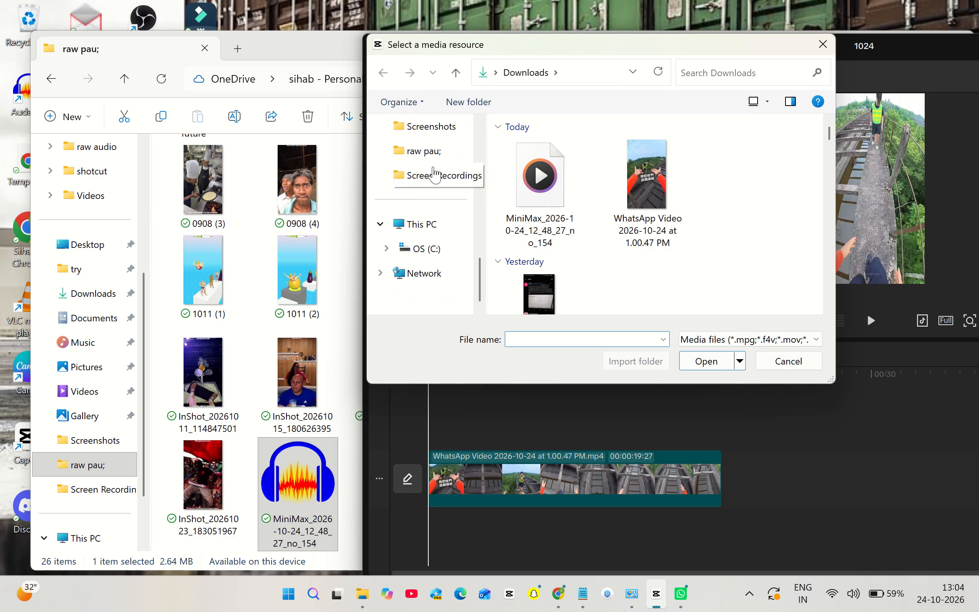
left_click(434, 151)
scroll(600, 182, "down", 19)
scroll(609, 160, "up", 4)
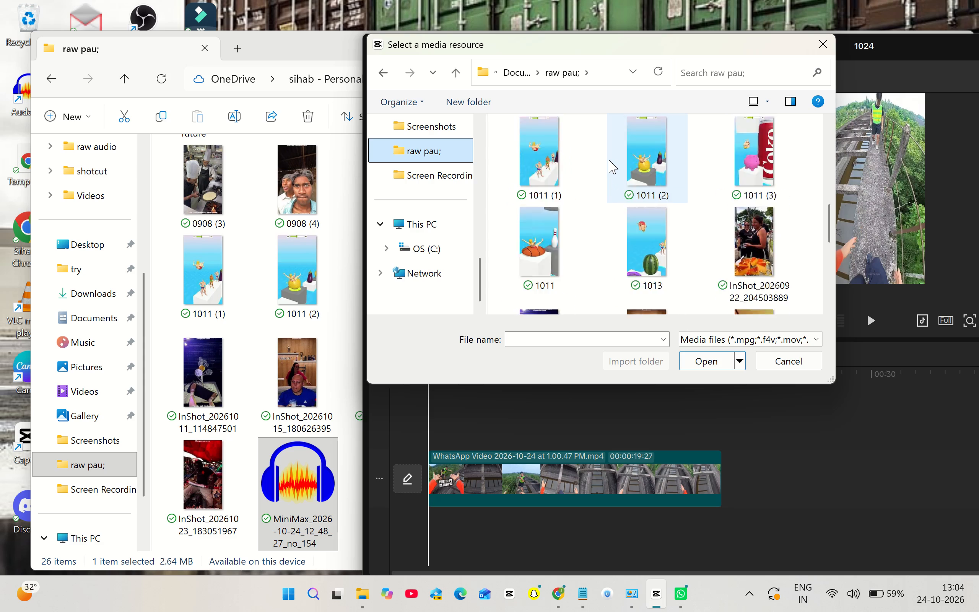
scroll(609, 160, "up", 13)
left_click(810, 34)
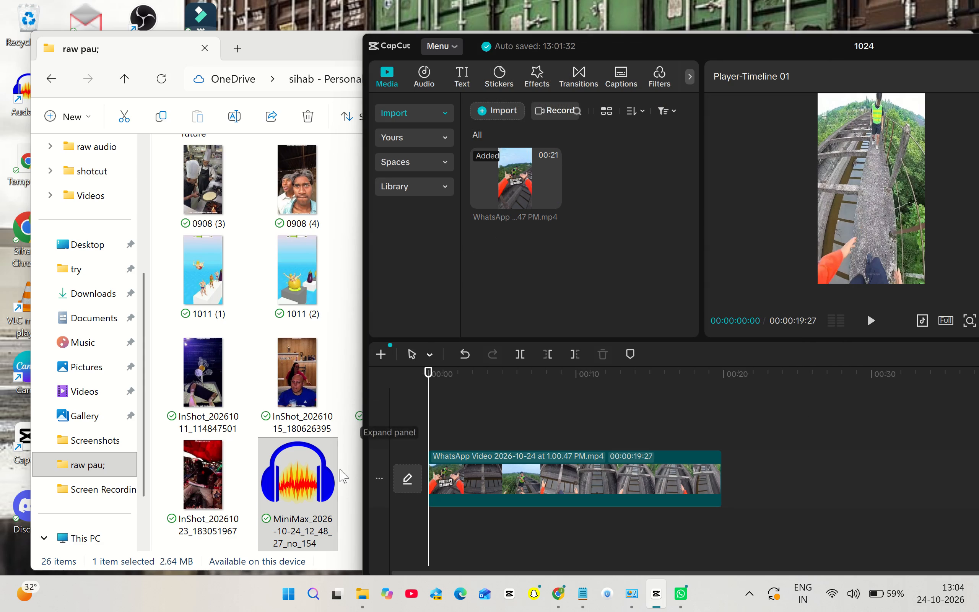
Switch to File Explorer and open the MiniMax_2026-10-24_12_48_27_no_154 project from the raw pau; folder in Audacity.
left_click(281, 497)
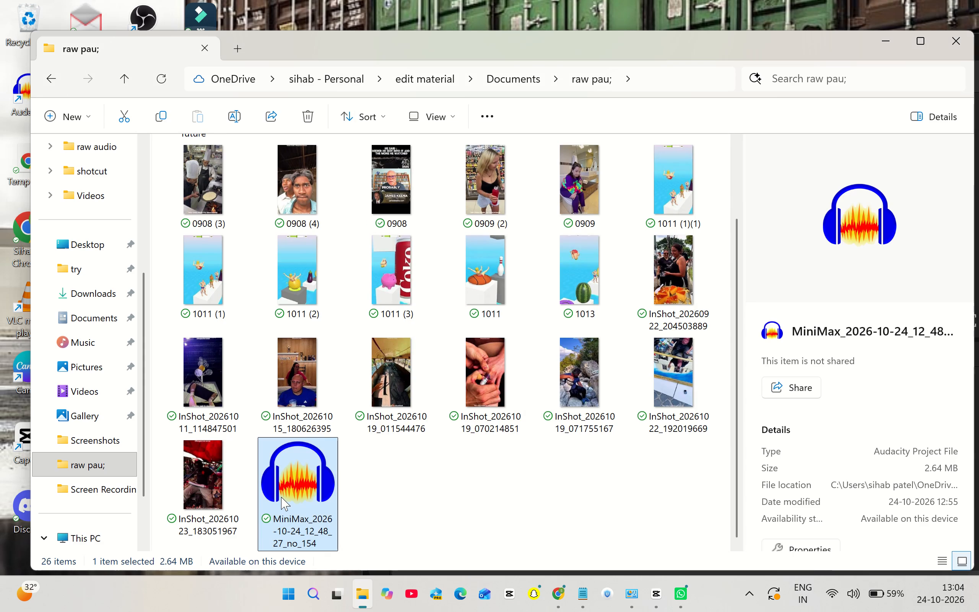
right_click(281, 497)
left_click(366, 173)
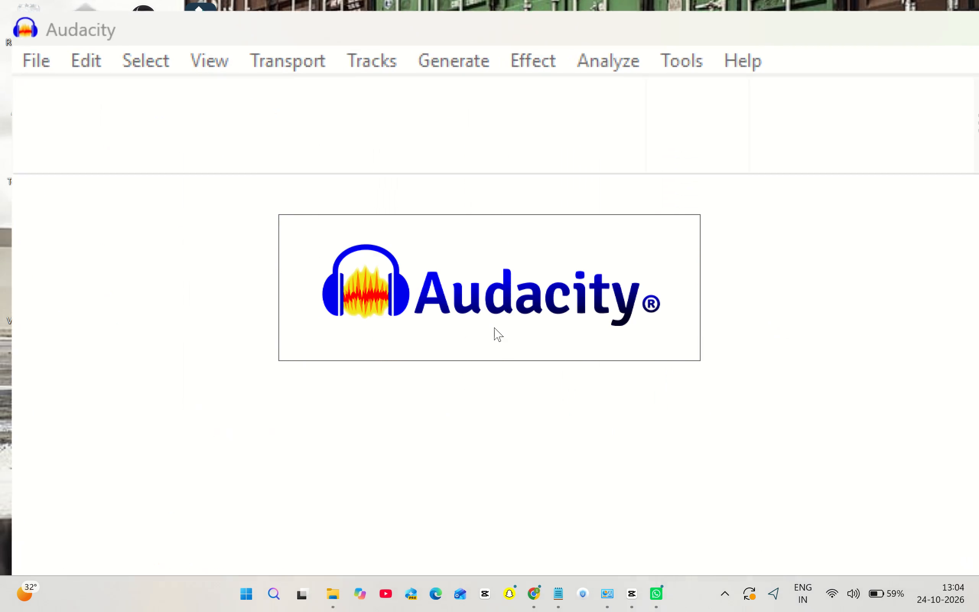
Skip project recovery and close the Audacity welcome window to reach the MiniMax_2026-10-24_12_48_27_no_154 project.
left_click(619, 407)
left_click(622, 402)
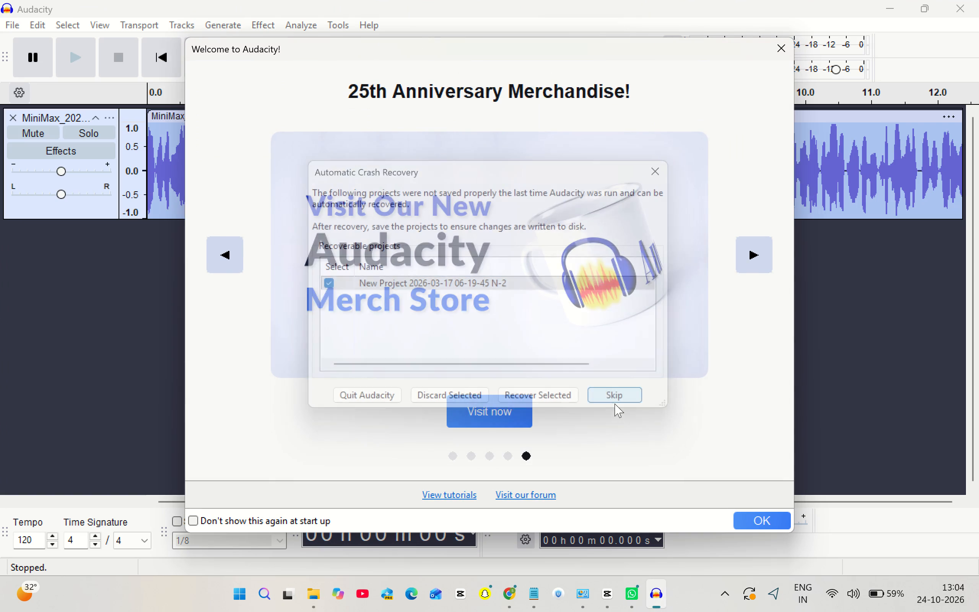
left_click(778, 41)
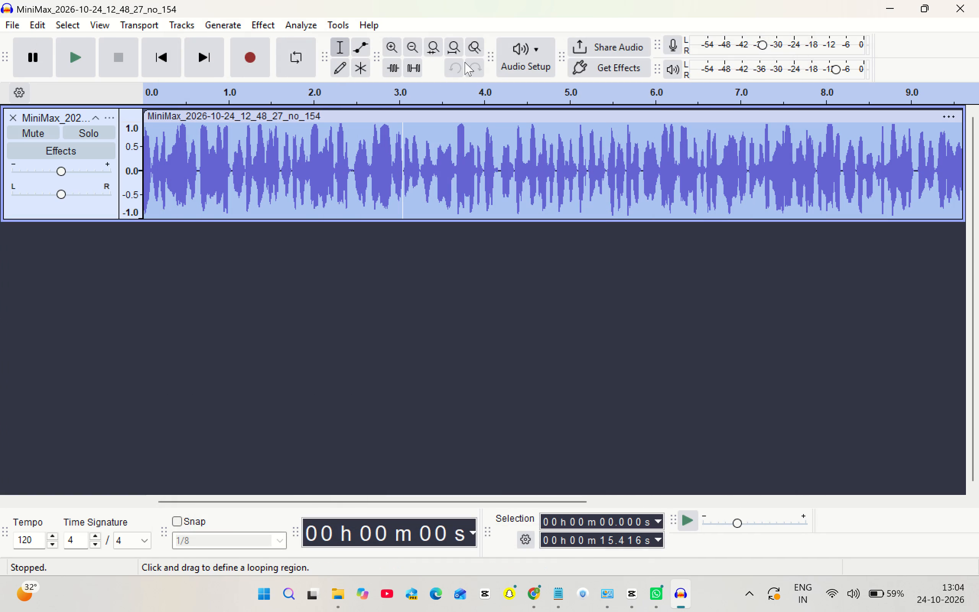
Play the MiniMax_2026-10-24_12_48_27_no_154 track in Audacity.
left_click(59, 48)
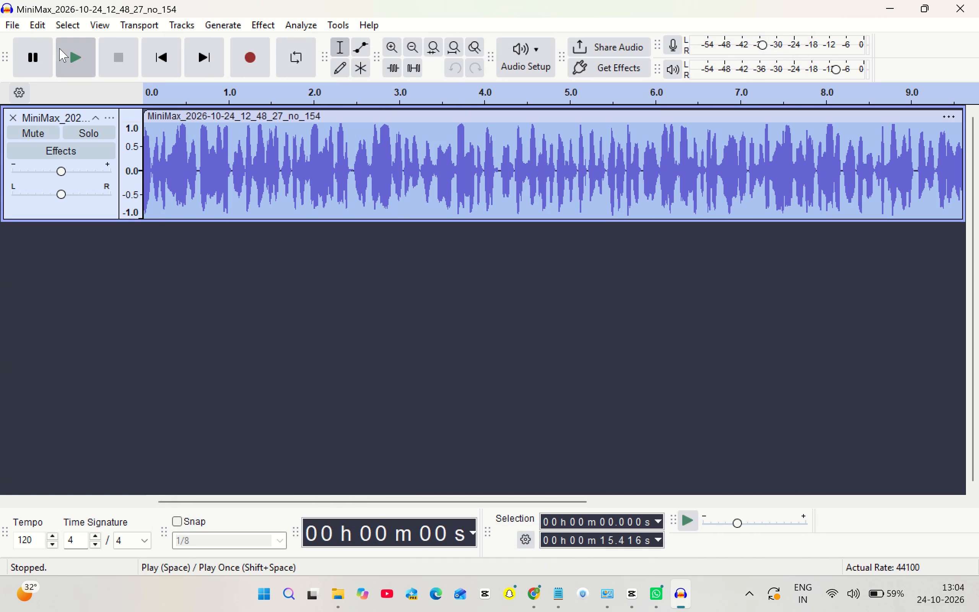
Place the cursor in the second half of the MiniMax track and pause its playback.
left_click(801, 176)
left_click(39, 60)
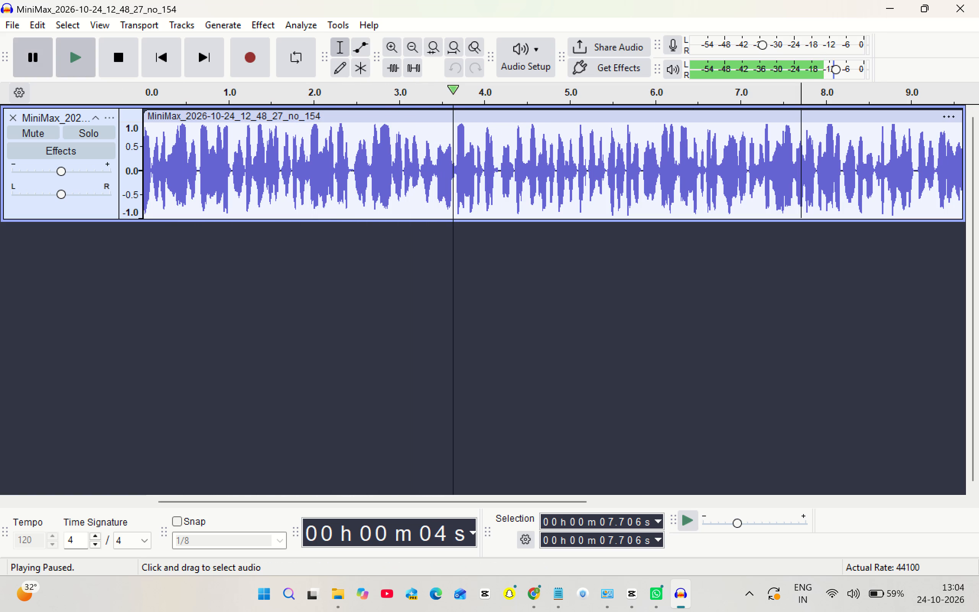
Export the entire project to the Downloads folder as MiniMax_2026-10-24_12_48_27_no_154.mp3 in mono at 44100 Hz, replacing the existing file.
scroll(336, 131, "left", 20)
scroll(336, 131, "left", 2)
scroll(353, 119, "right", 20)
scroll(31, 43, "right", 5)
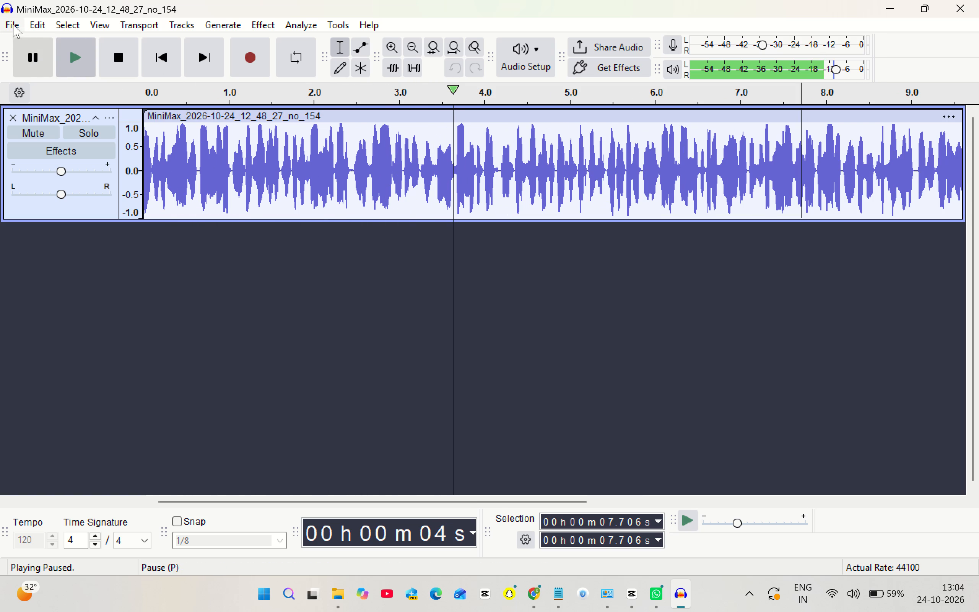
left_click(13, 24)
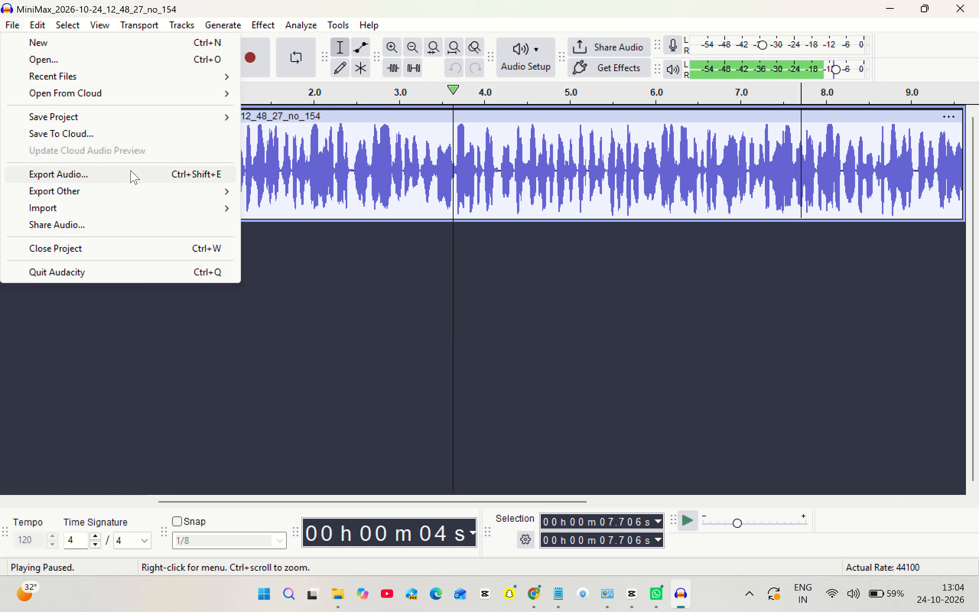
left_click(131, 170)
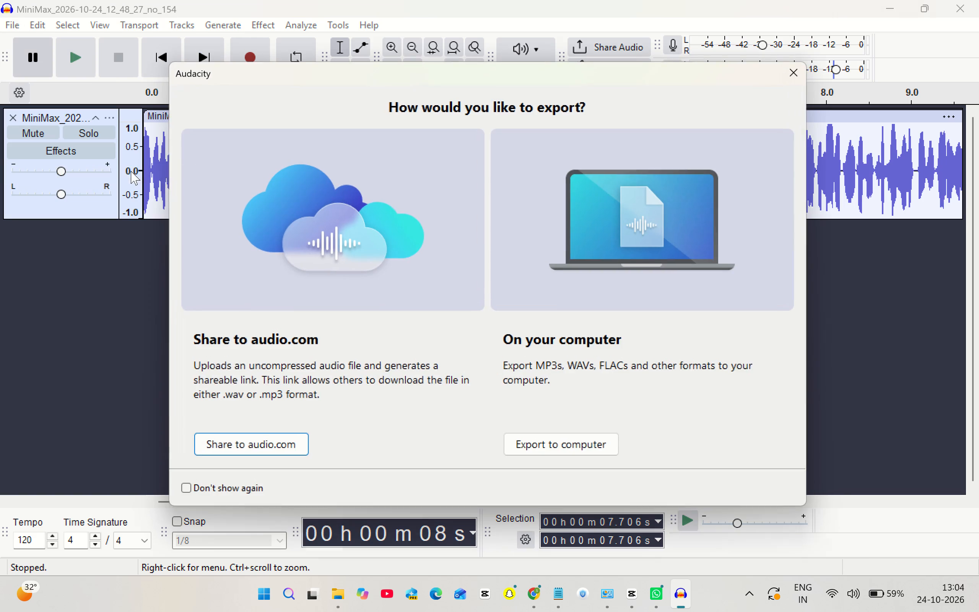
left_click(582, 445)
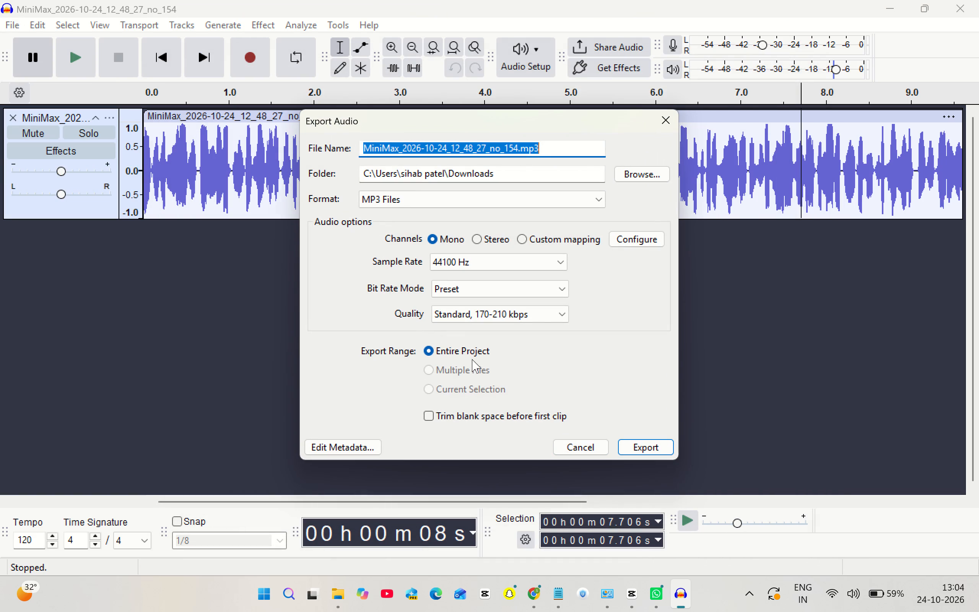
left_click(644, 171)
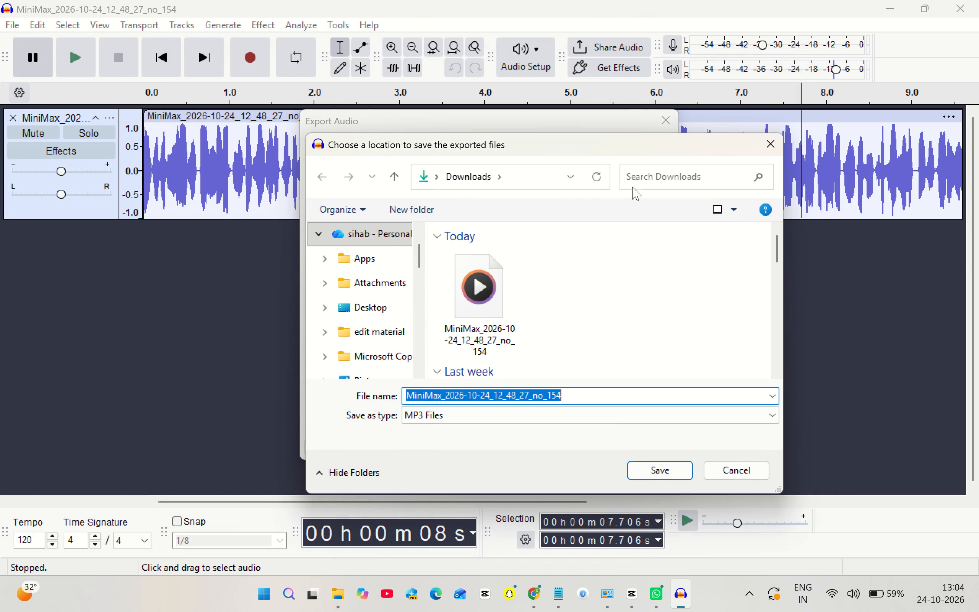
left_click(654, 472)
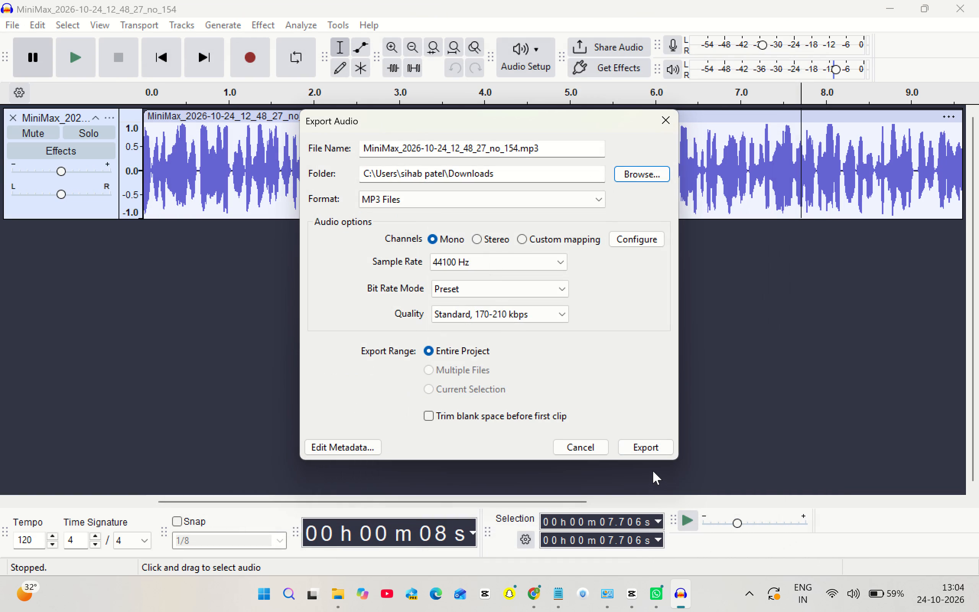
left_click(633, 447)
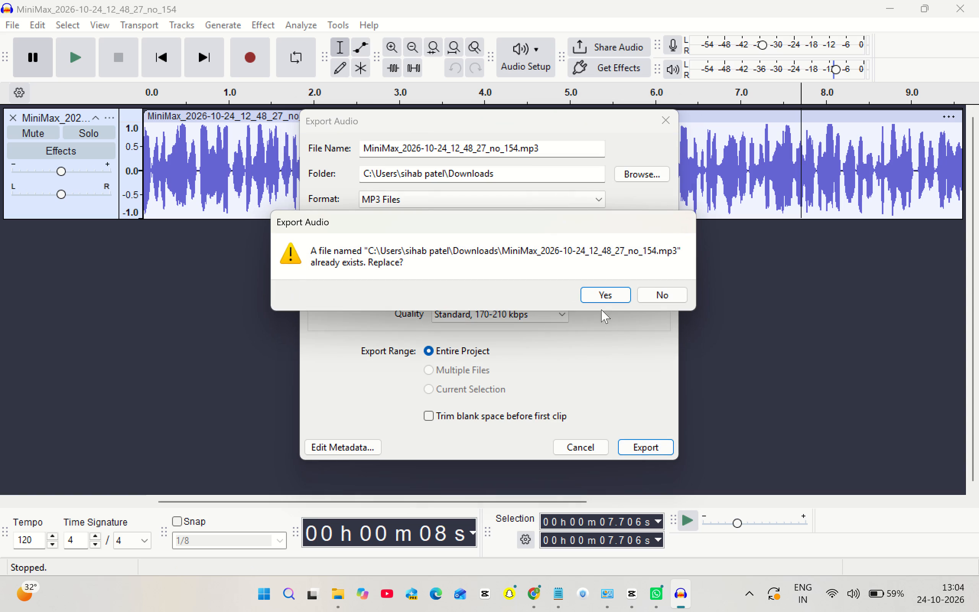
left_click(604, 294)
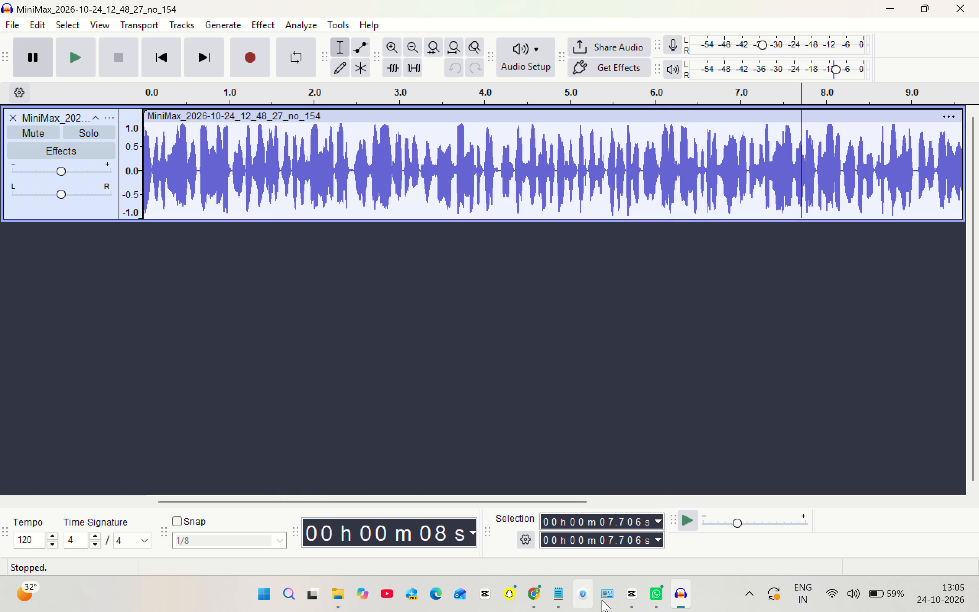
Close the Audacity project window and switch to CapCut, maximizing the window of project 1024.
left_click(626, 586)
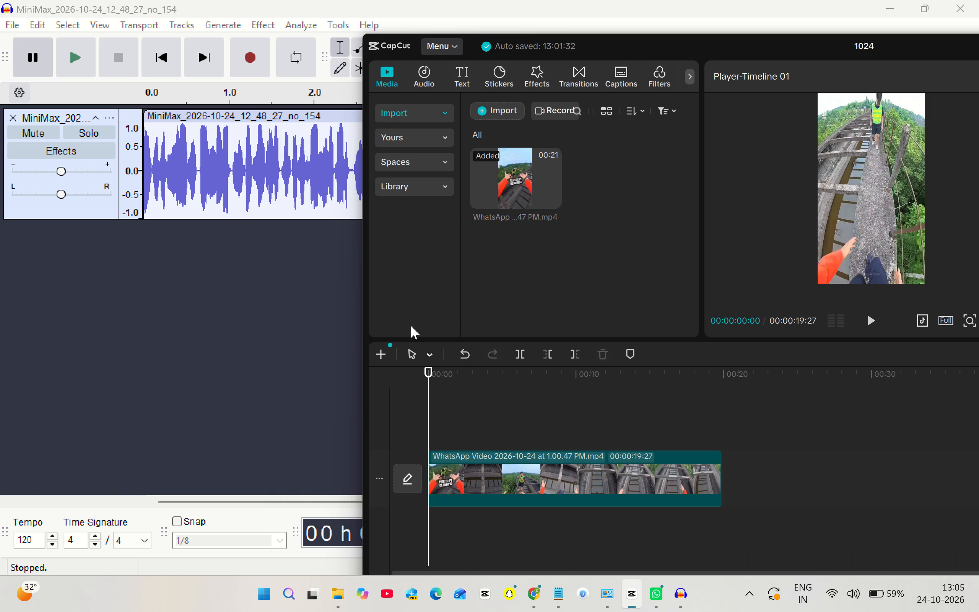
left_click(925, 0)
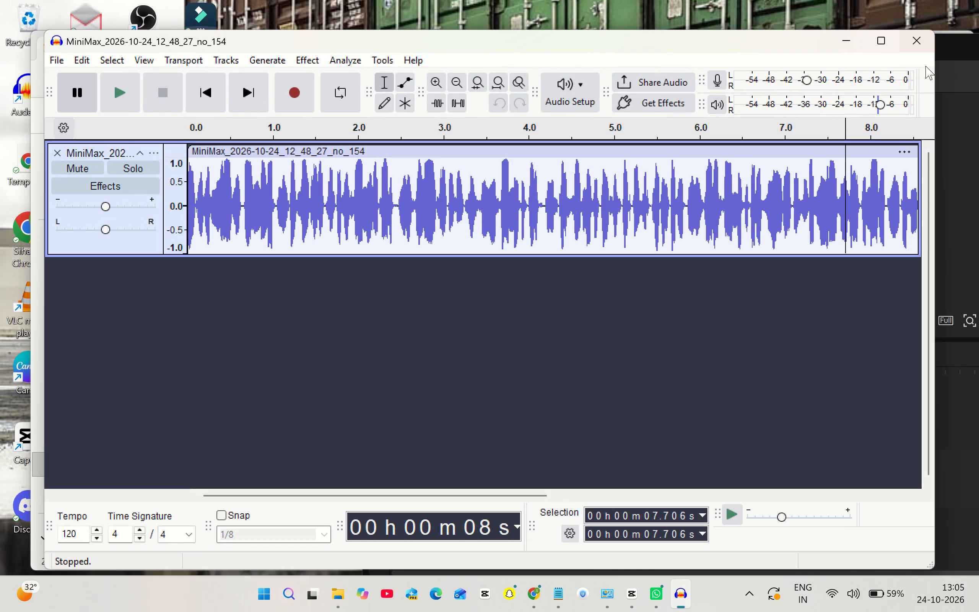
left_click(924, 31)
left_click_drag(822, 49, 481, 48)
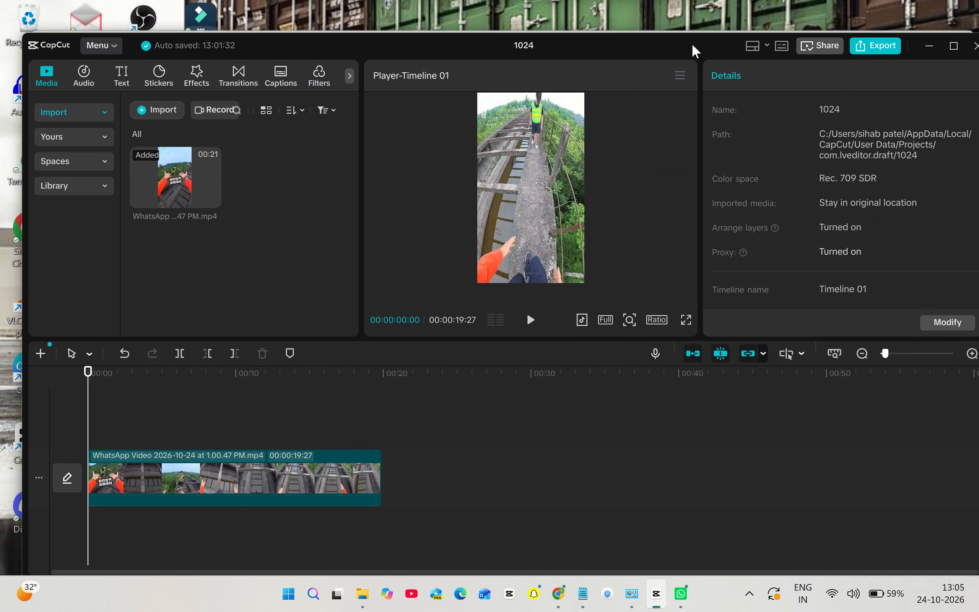
left_click(952, 42)
Look through the Downloads folder in the Extract audio import dialog for the exported MiniMax file, and dismiss the dialog.
left_click(72, 42)
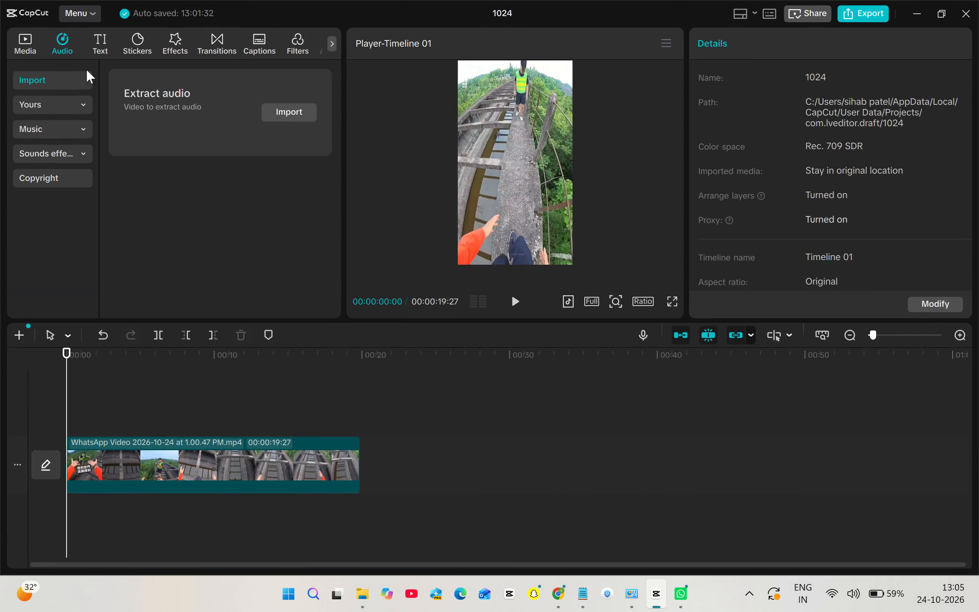
left_click(286, 106)
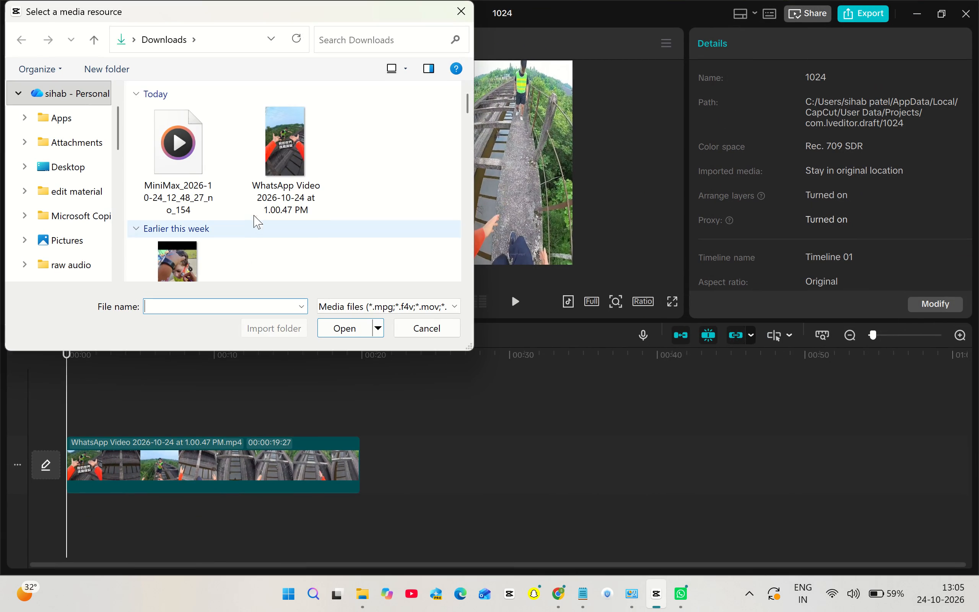
scroll(241, 151, "down", 2)
scroll(263, 148, "up", 3)
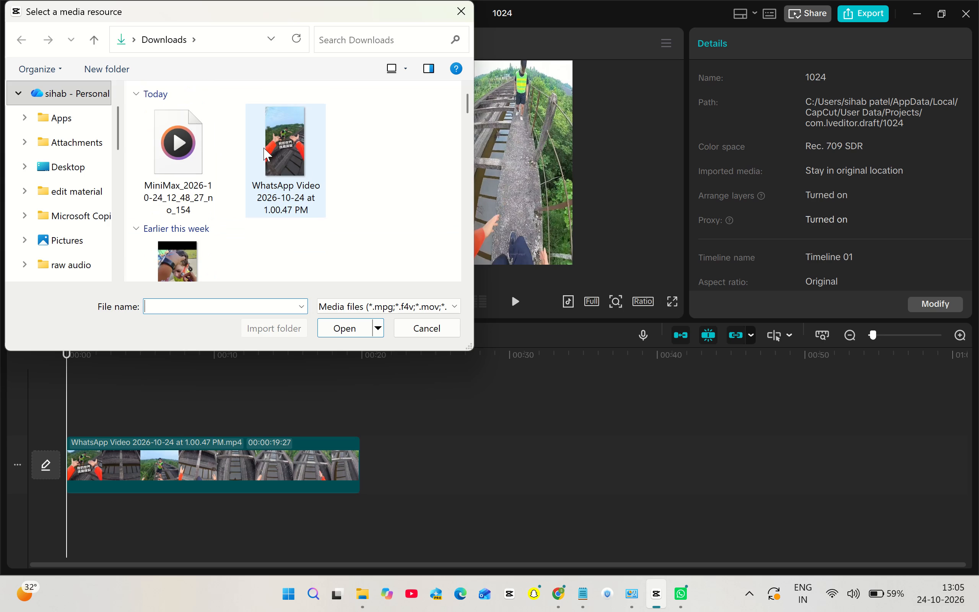
scroll(263, 148, "up", 3)
scroll(65, 160, "down", 1)
scroll(62, 195, "down", 2)
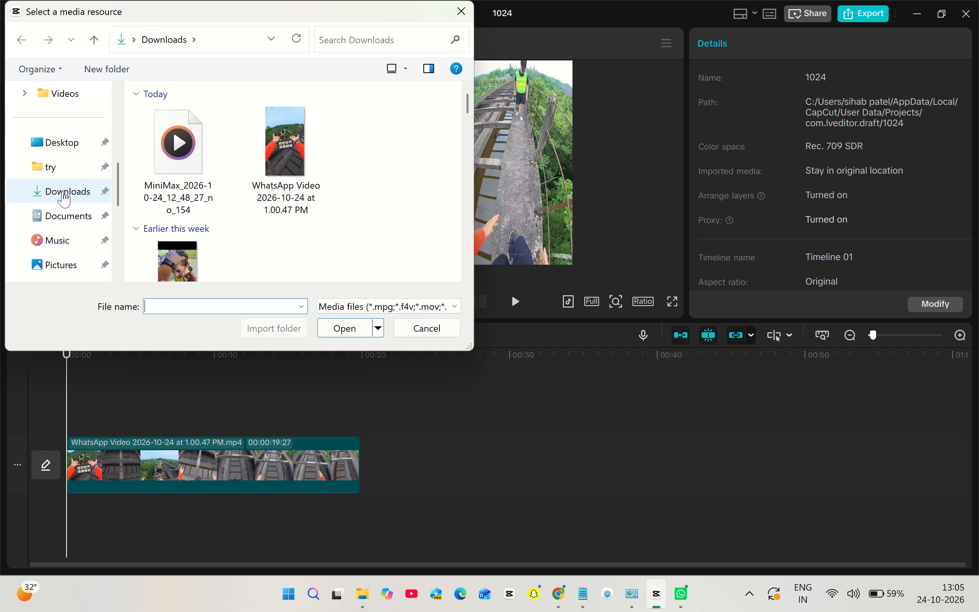
left_click(71, 192)
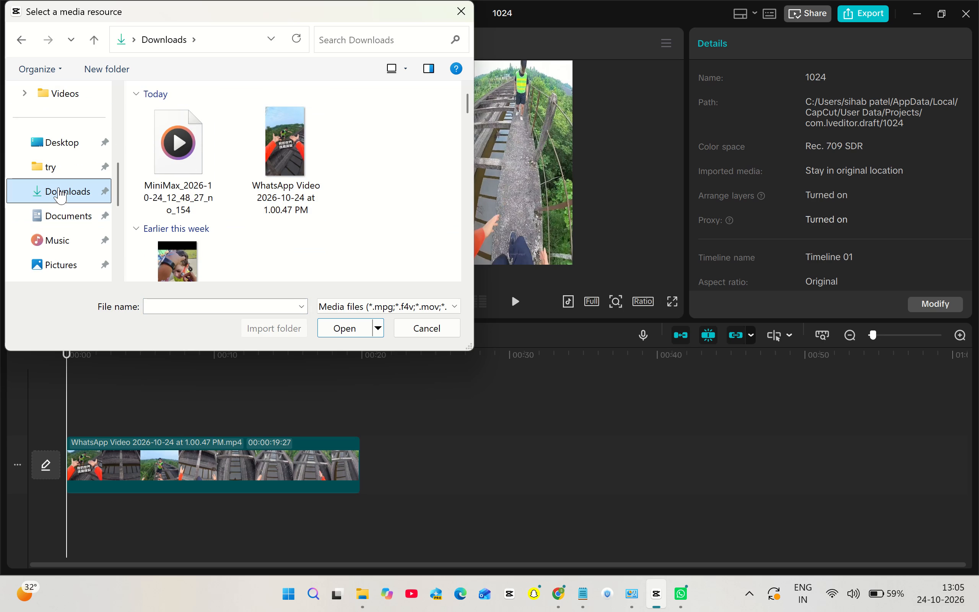
triple_click(59, 187)
left_click(59, 187)
scroll(210, 154, "down", 2)
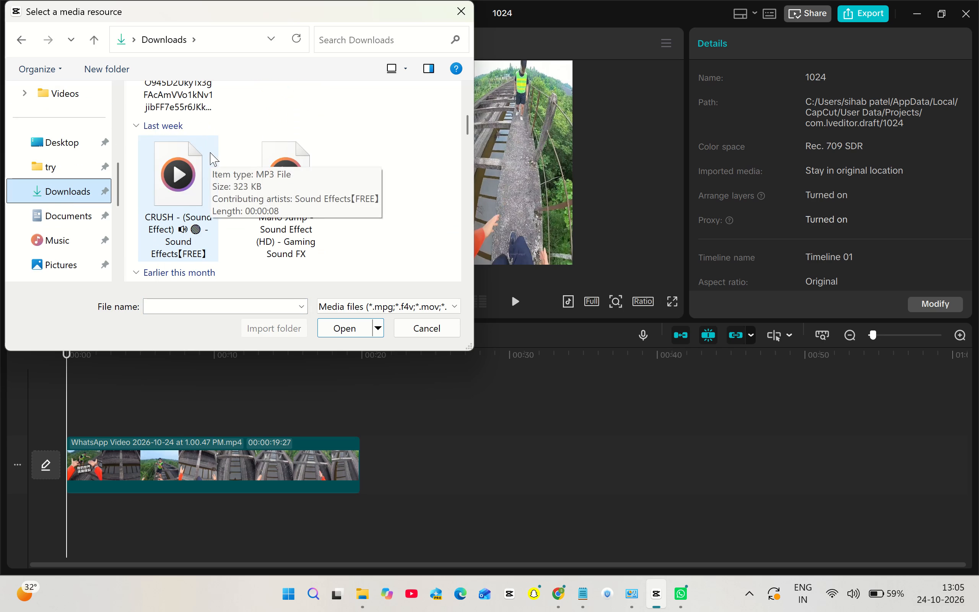
scroll(373, 128, "down", 3)
scroll(353, 186, "up", 2)
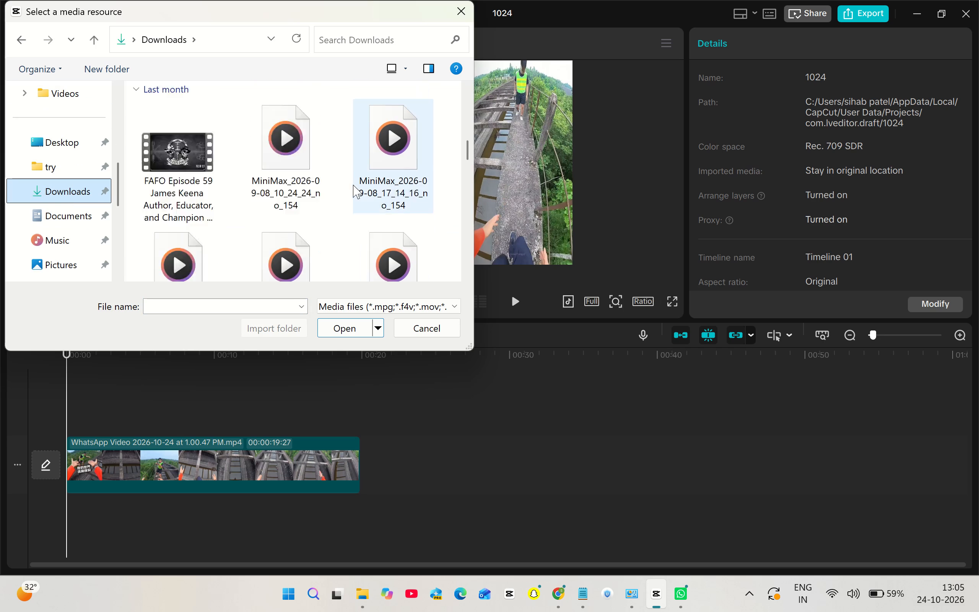
scroll(353, 185, "up", 11)
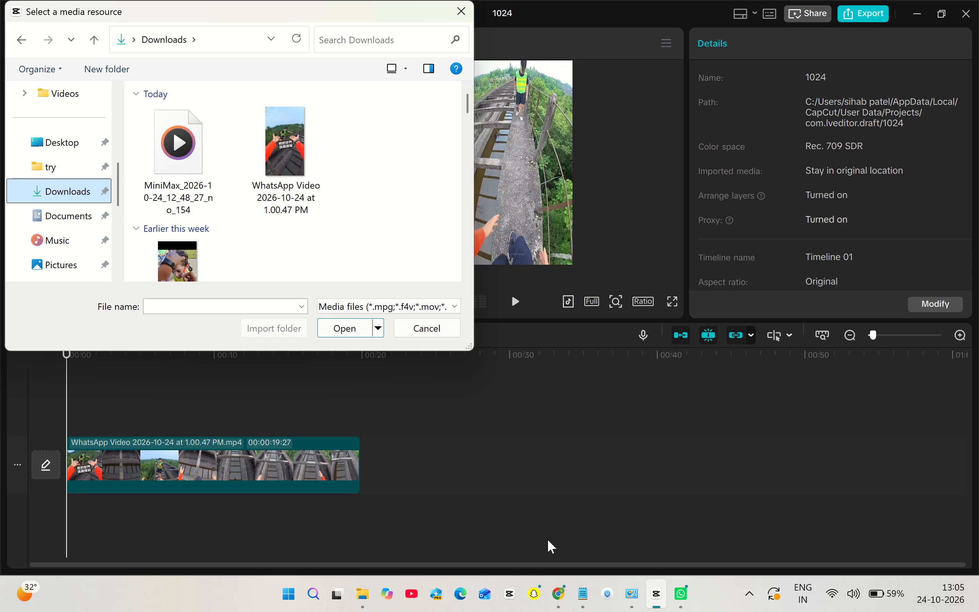
left_click(748, 579)
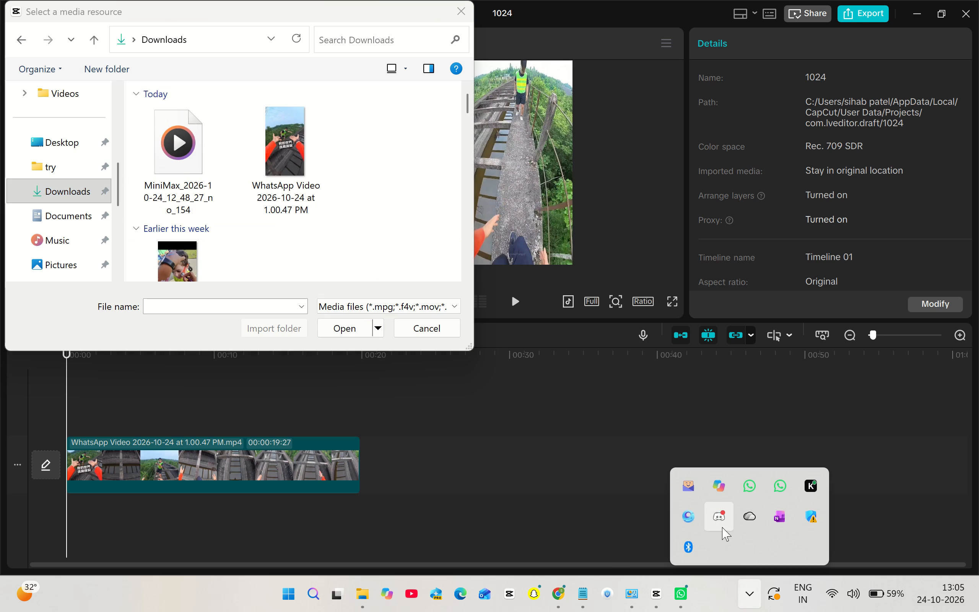
left_click(918, 7)
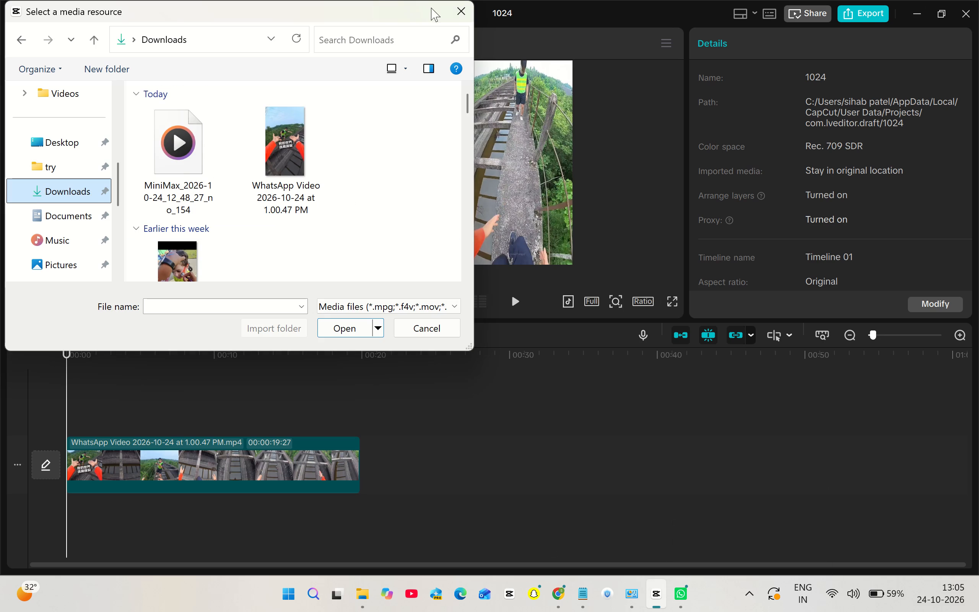
left_click(452, 9)
Close project 1024 and exit CapCut.
left_click(966, 11)
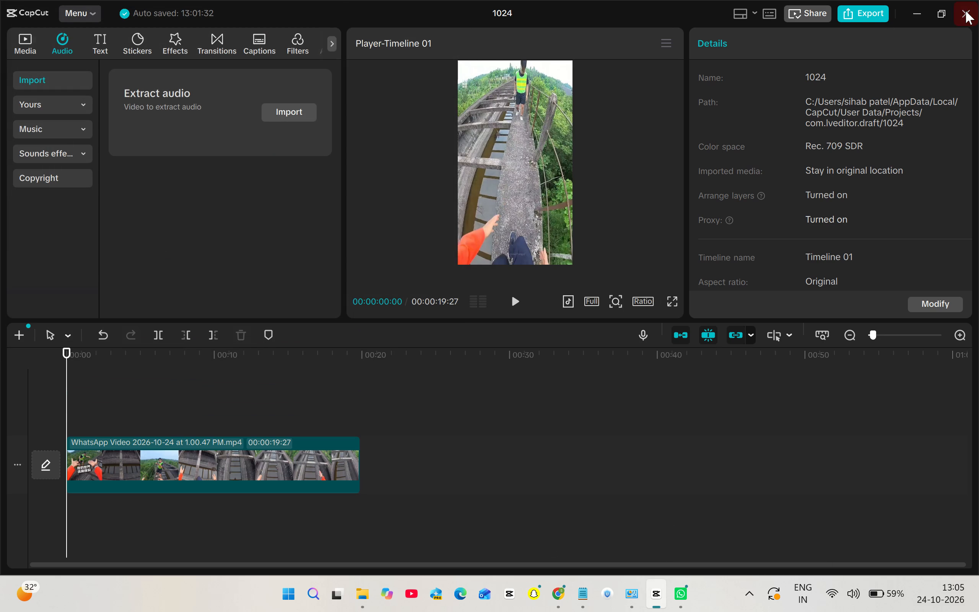
double_click(954, 23)
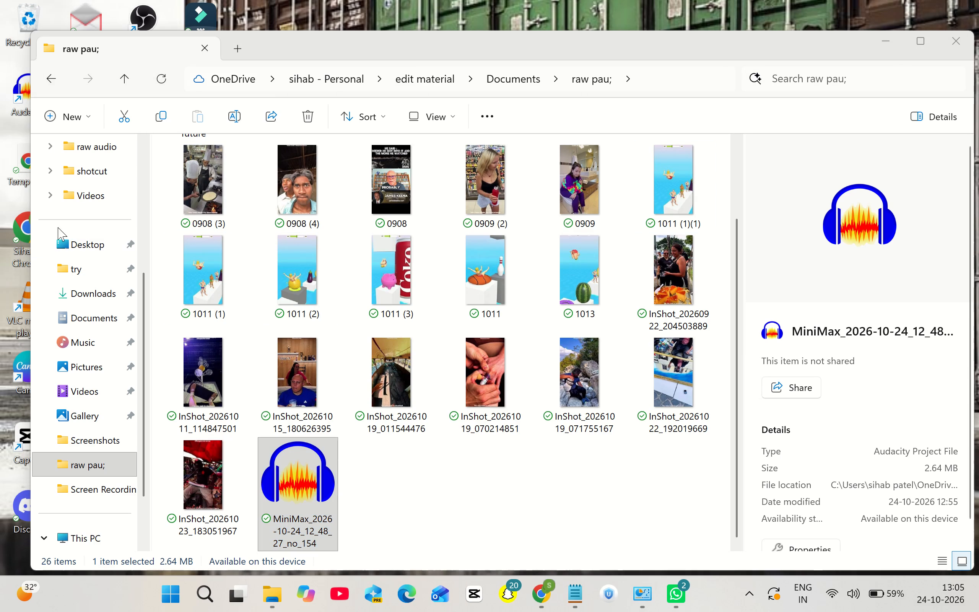
Check the Downloads folder in File Explorer for the exported MiniMax audio and close the window.
left_click(94, 291)
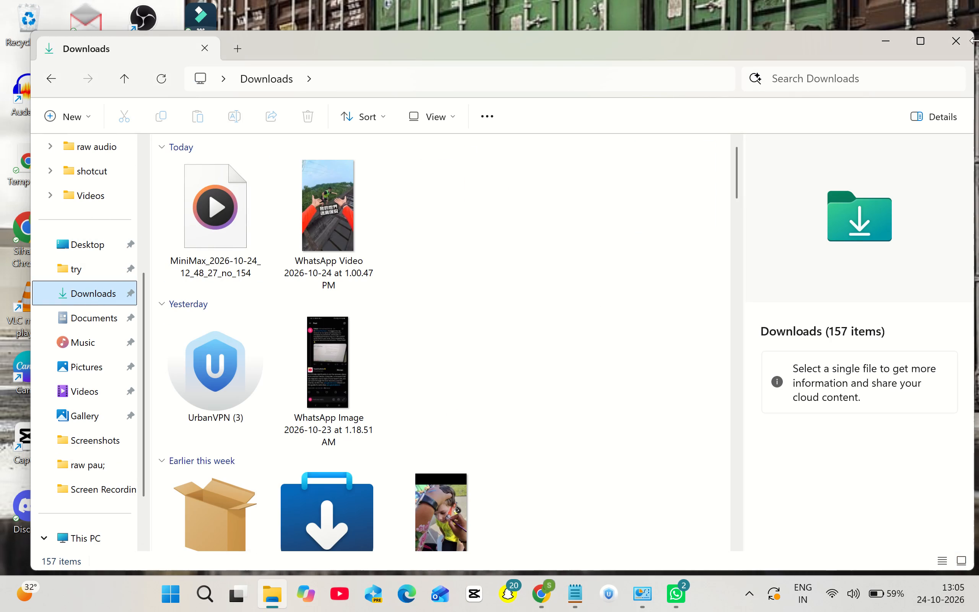
left_click(971, 39)
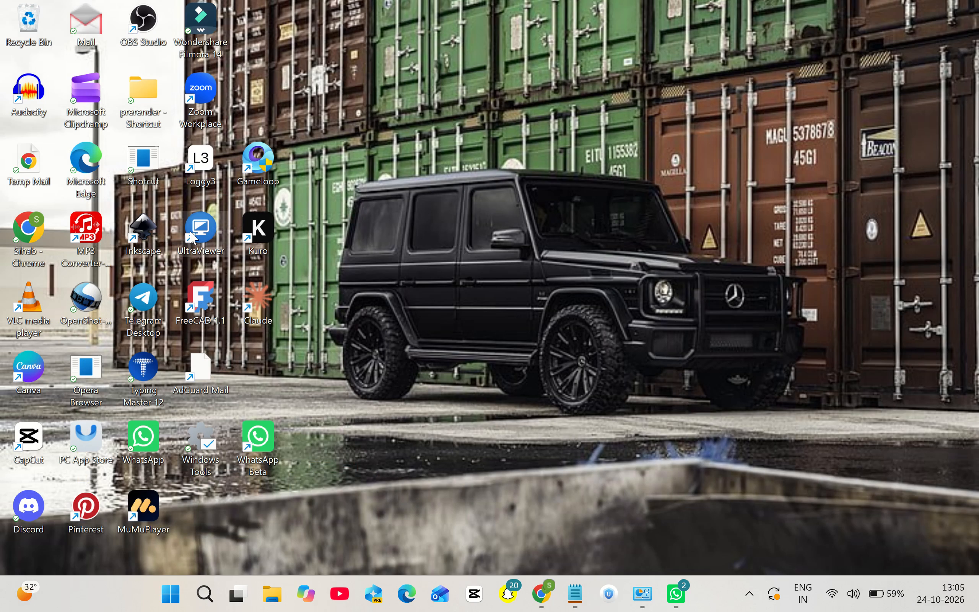
Relaunch Audacity, skip the project recovery, close the welcome window and maximize the empty project.
double_click(29, 104)
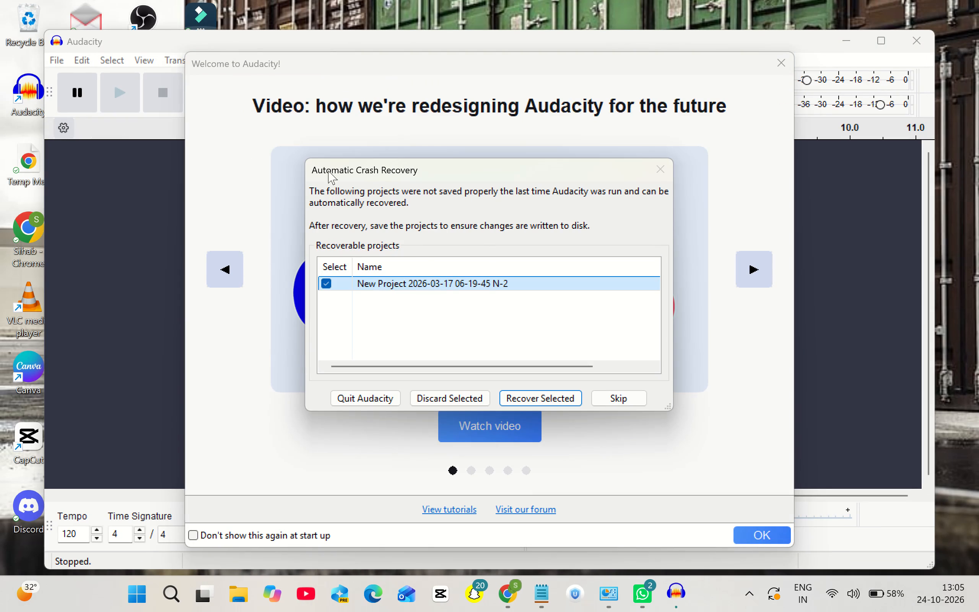
left_click(616, 399)
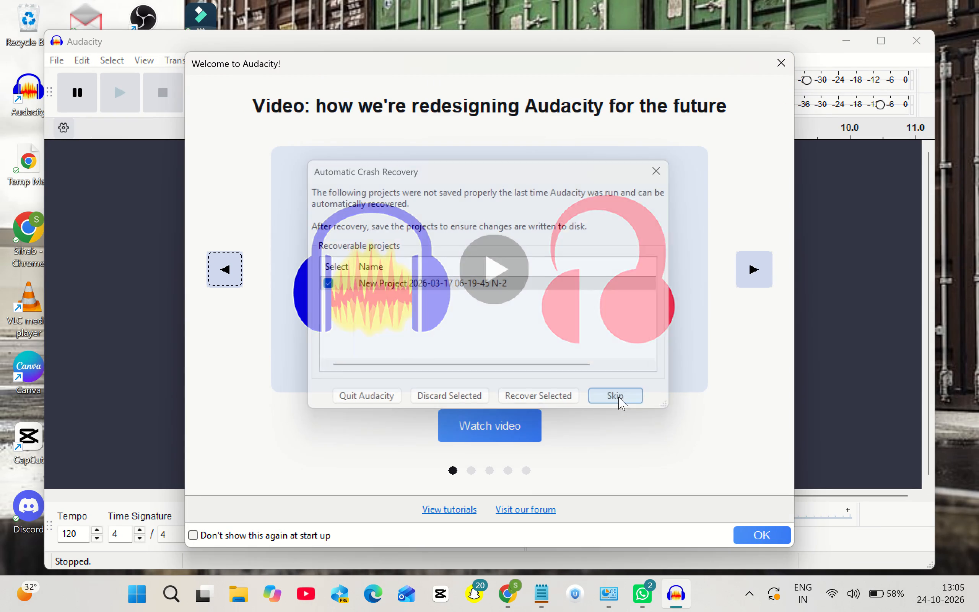
left_click(746, 528)
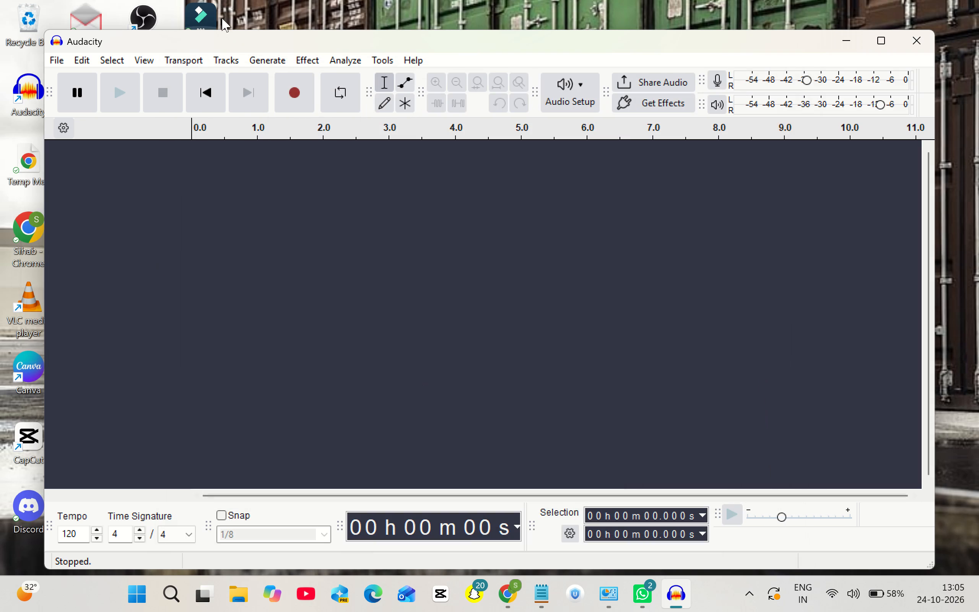
left_click(889, 47)
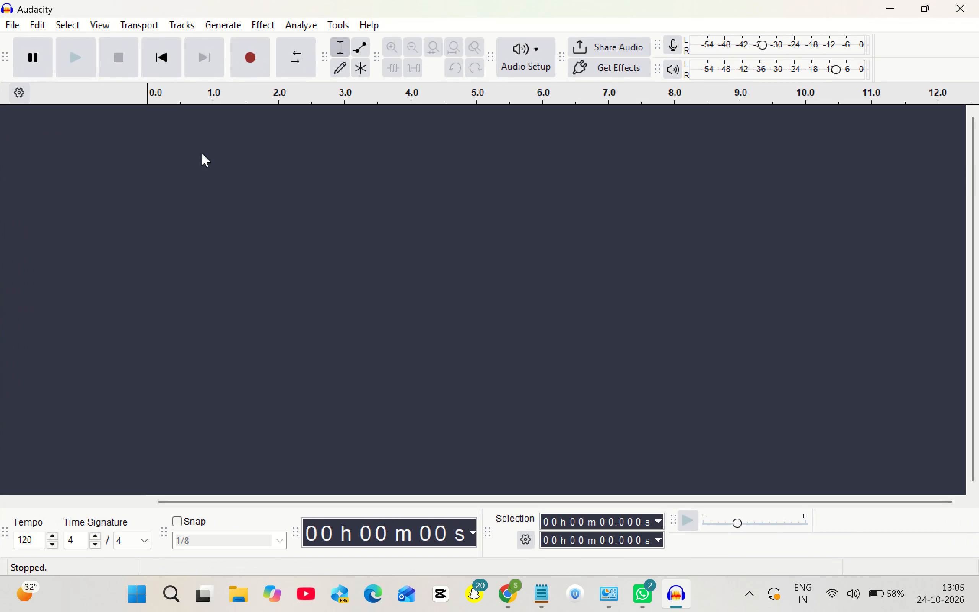
Start a new project window and open the MiniMax_2026-10-24_12_48_27_no_154 project from the raw pau; folder.
left_click(15, 28)
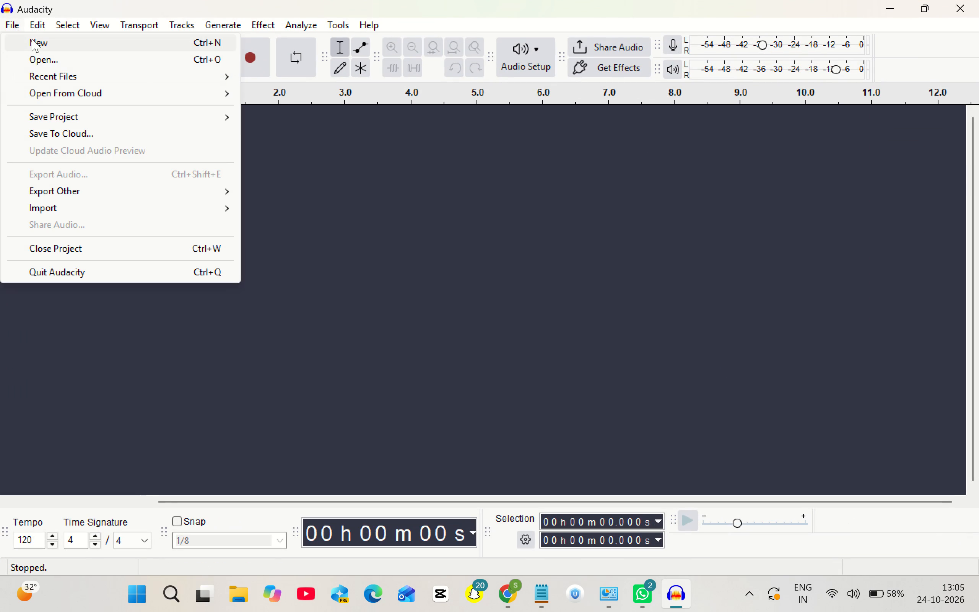
left_click(32, 39)
left_click(2, 28)
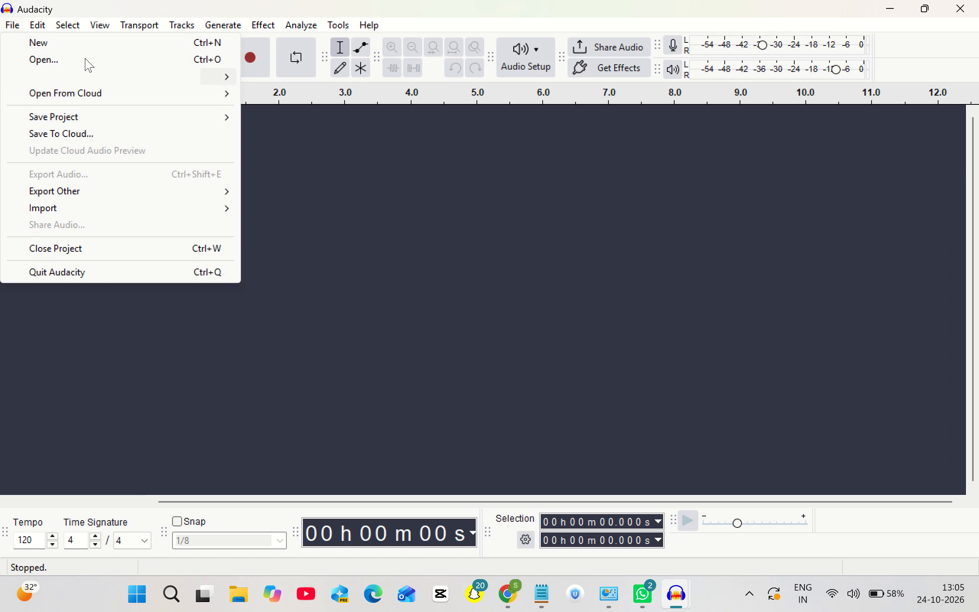
left_click(85, 58)
scroll(181, 164, "down", 7)
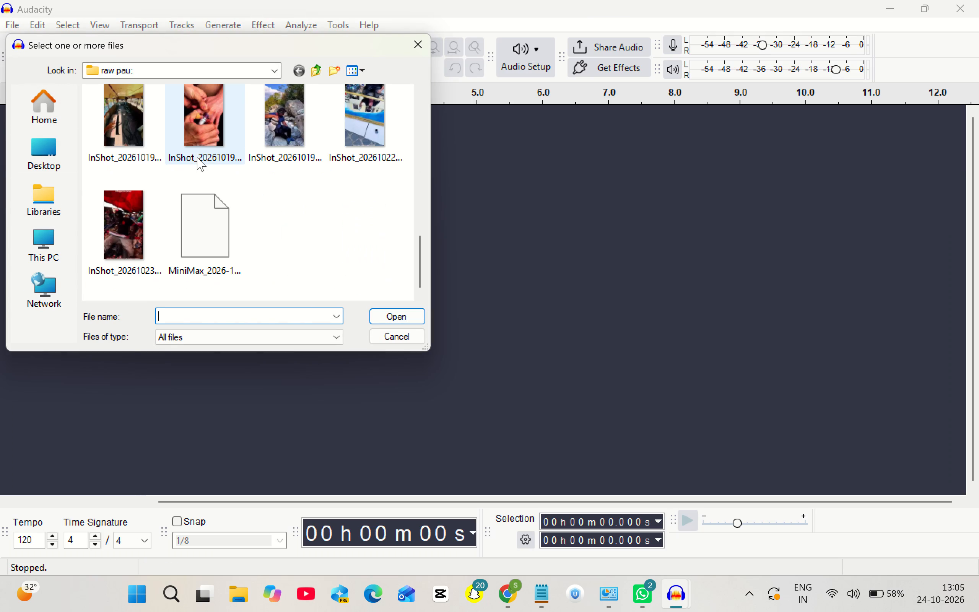
left_click(231, 199)
left_click(389, 319)
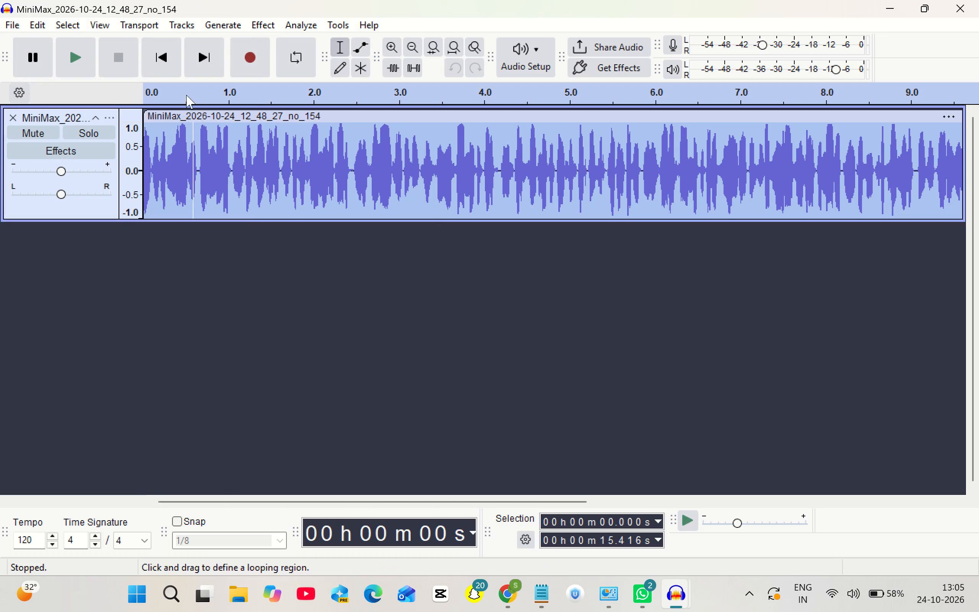
Export the entire project as MP3 to Downloads with dsfesr appended to the file name, accepting replacement of the existing MiniMax MP3.
left_click(8, 23)
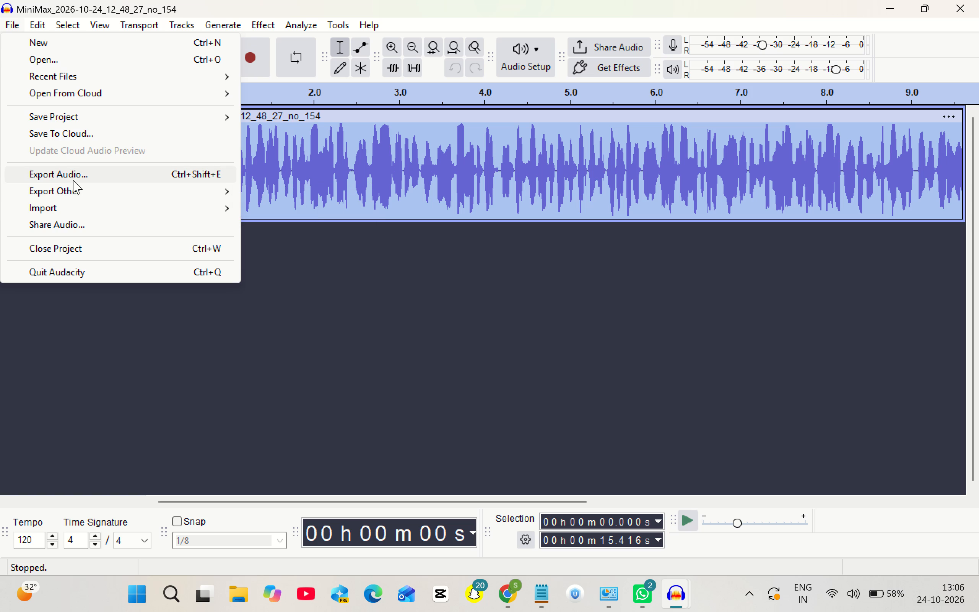
left_click(73, 180)
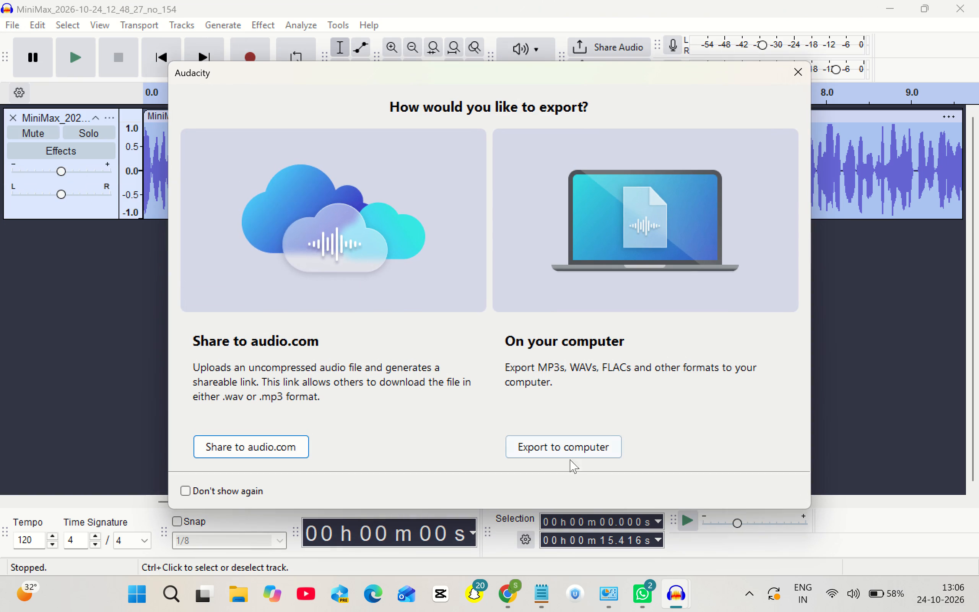
left_click(570, 456)
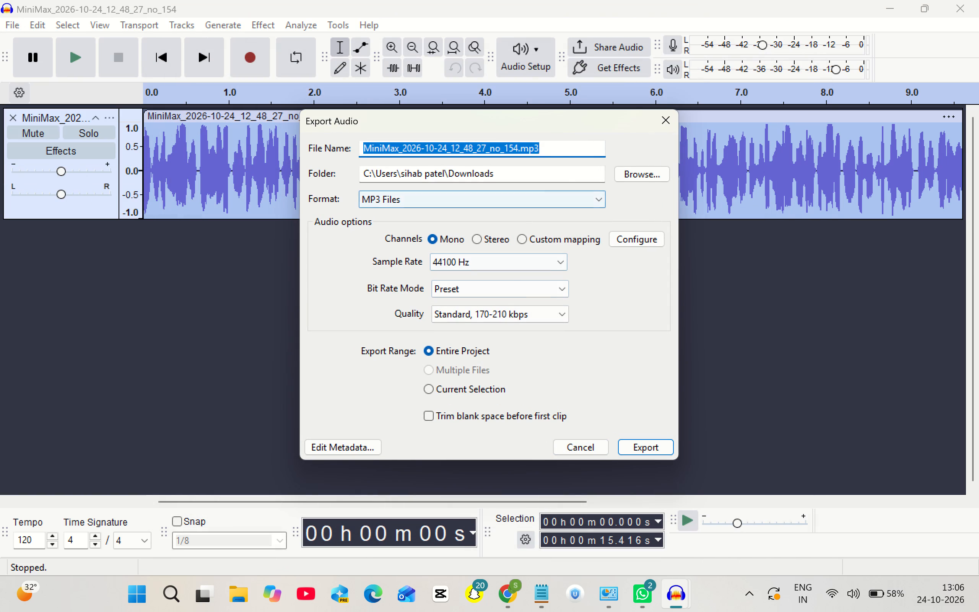
left_click(564, 158)
left_click(563, 149)
left_click(562, 148)
left_click(557, 149)
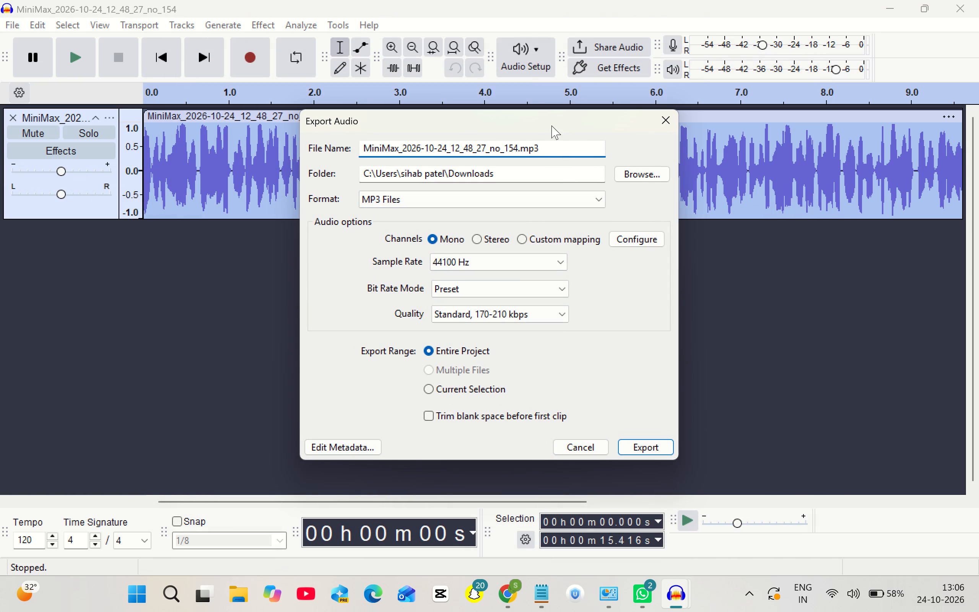
type("dsfesr")
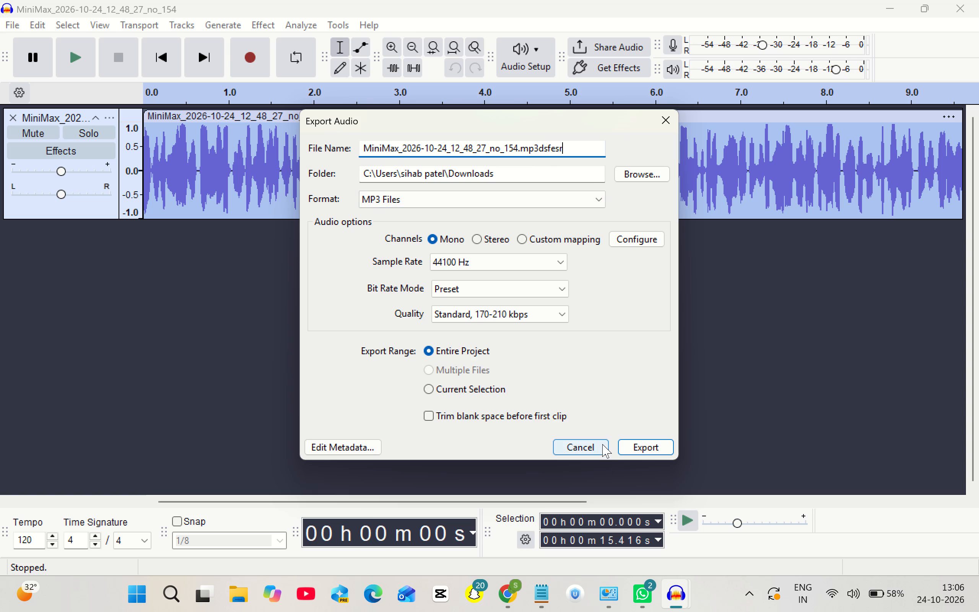
left_click(643, 446)
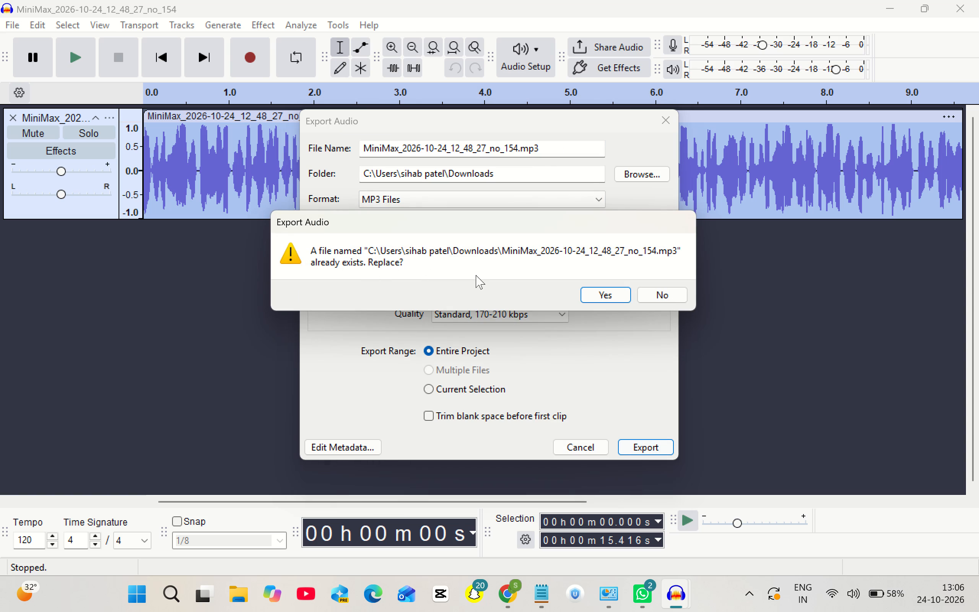
left_click(612, 294)
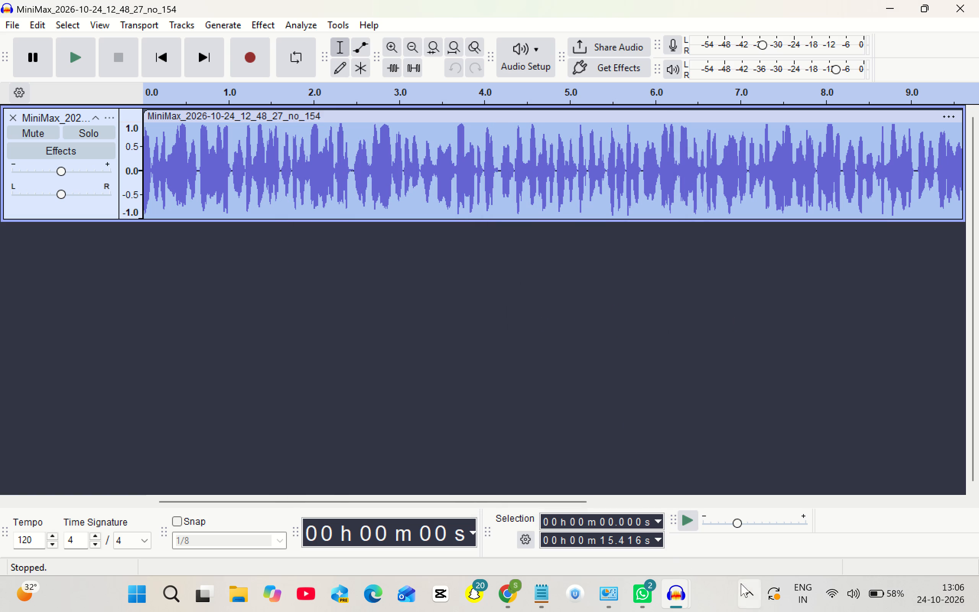
Export the entire project to the Downloads folder as an MP3 named mini file, in mono at 44100 Hz with Standard quality.
left_click(672, 592)
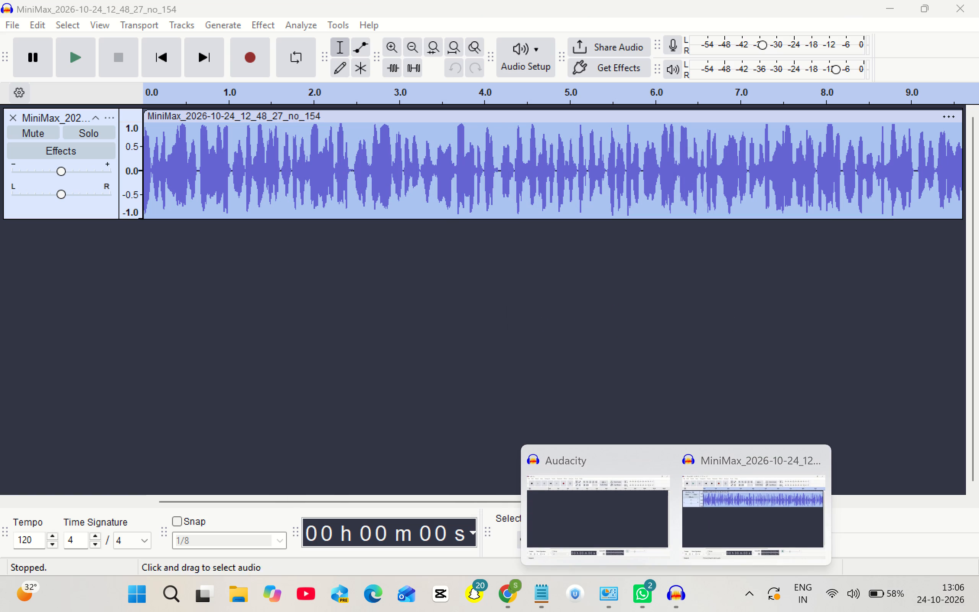
left_click(41, 28)
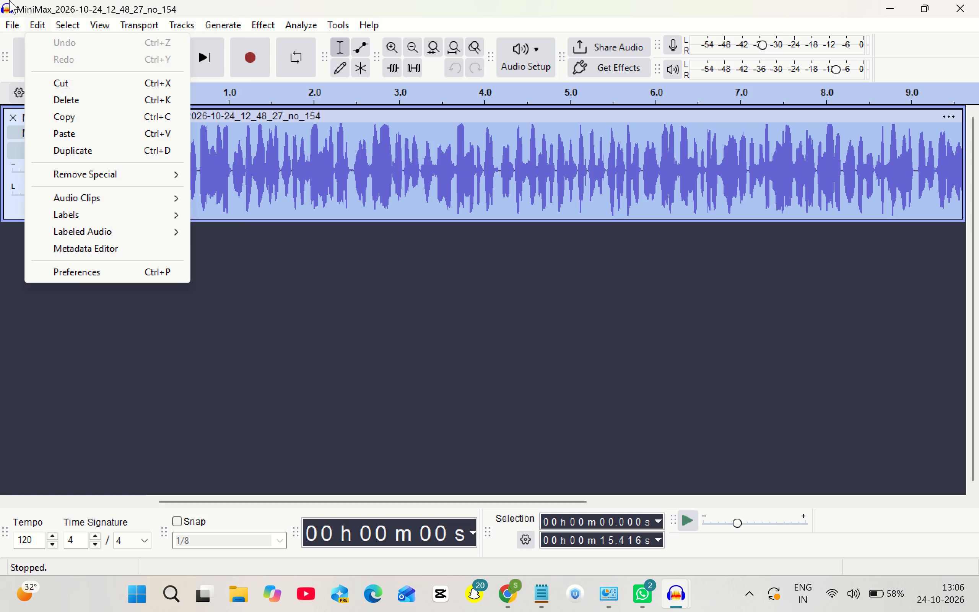
left_click(78, 169)
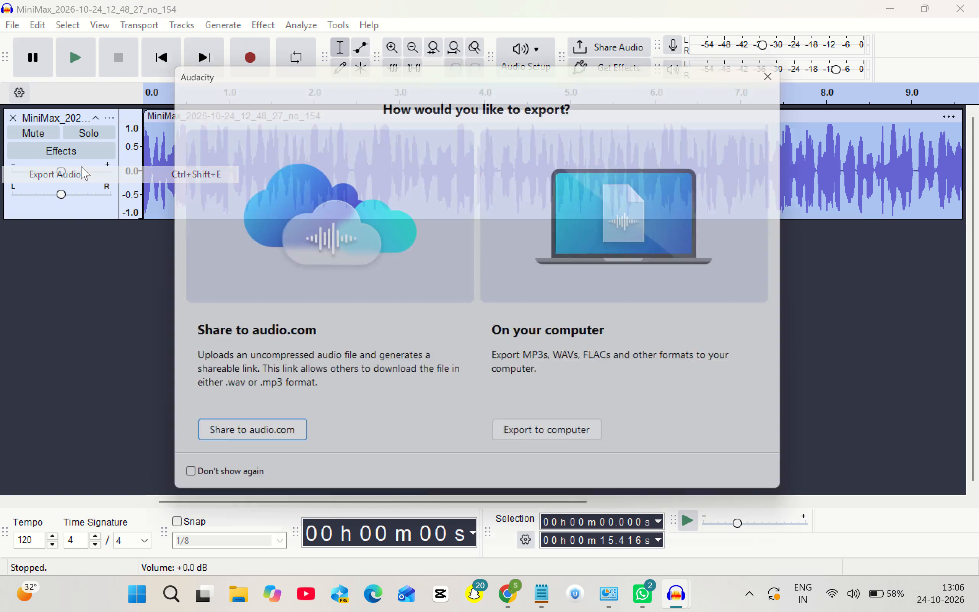
left_click(598, 442)
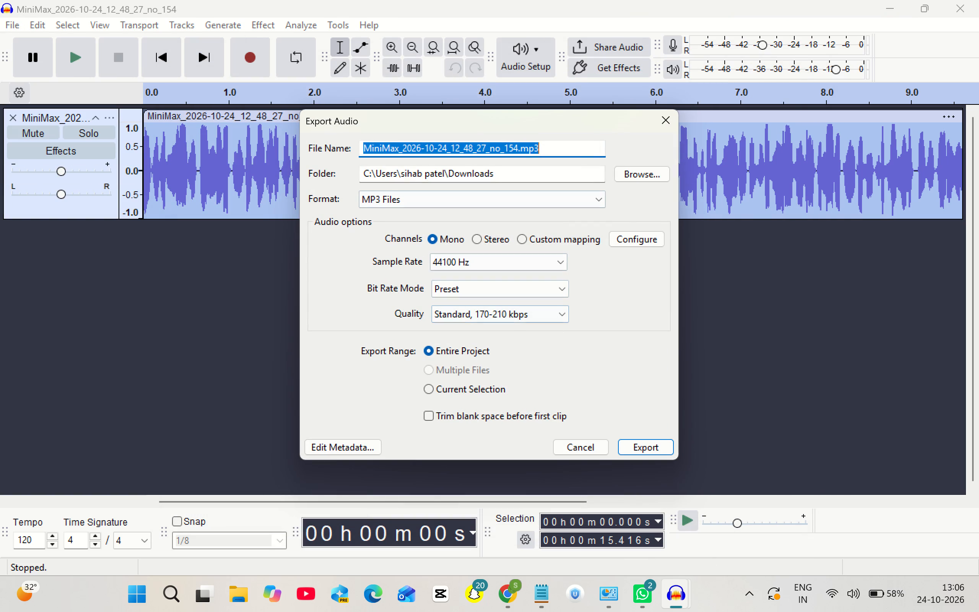
left_click_drag(588, 147, 317, 142)
key("backslash")
key("BackSpace")
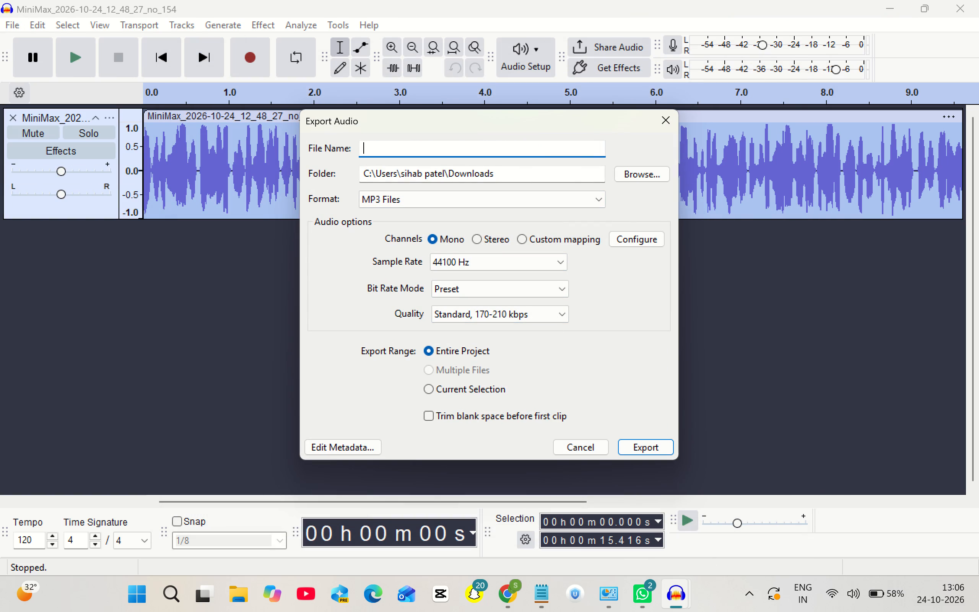
type("mini")
key("space")
type("file")
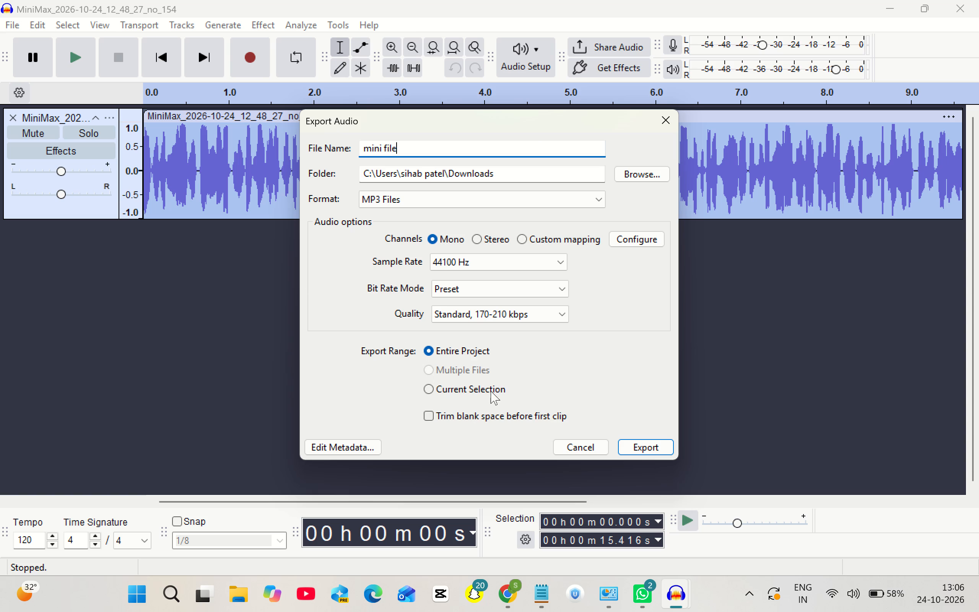
left_click(631, 446)
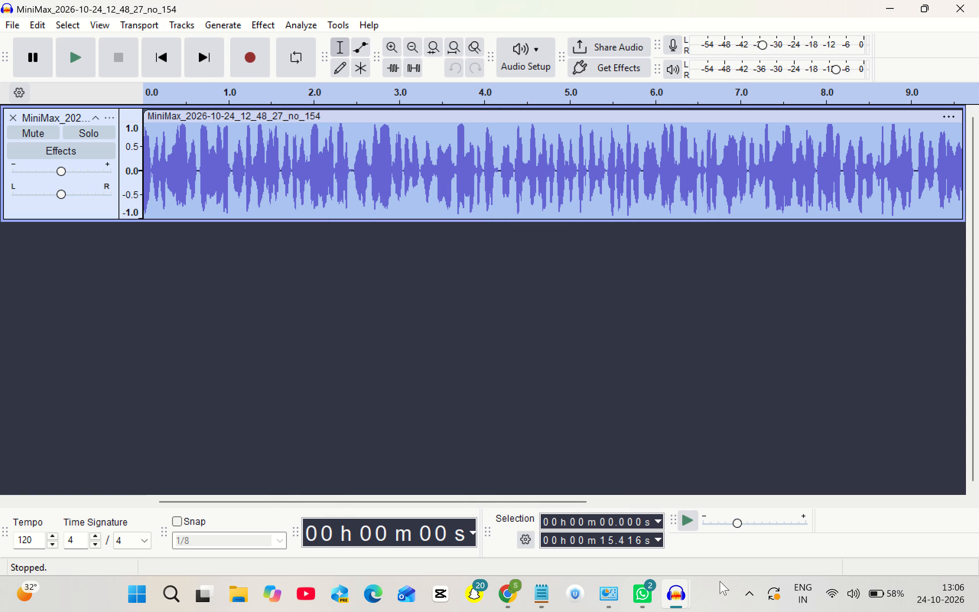
Open the Downloads folder in File Explorer to check for the exported mini file.
left_click(134, 592)
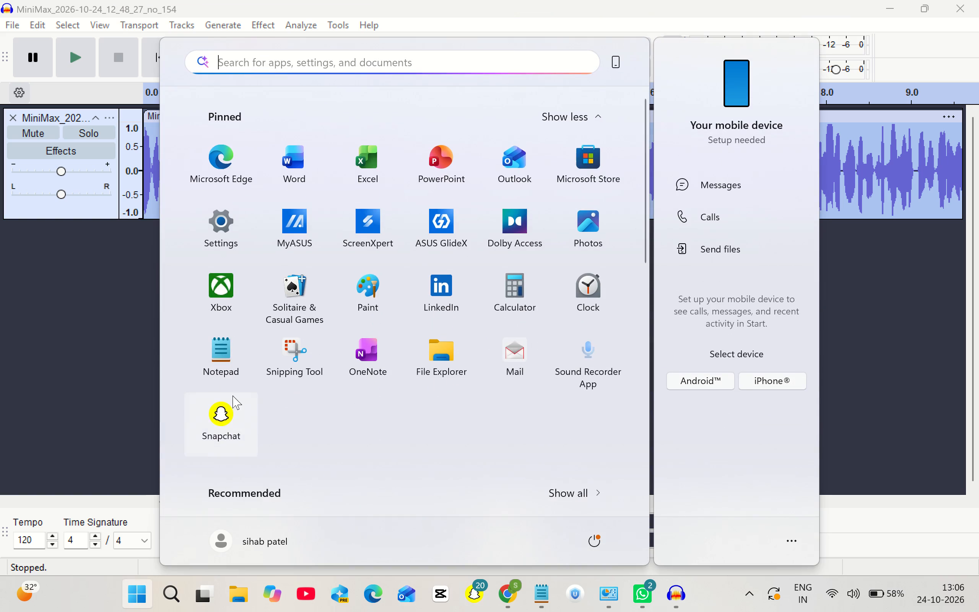
scroll(207, 361, "down", 5)
scroll(276, 368, "down", 4)
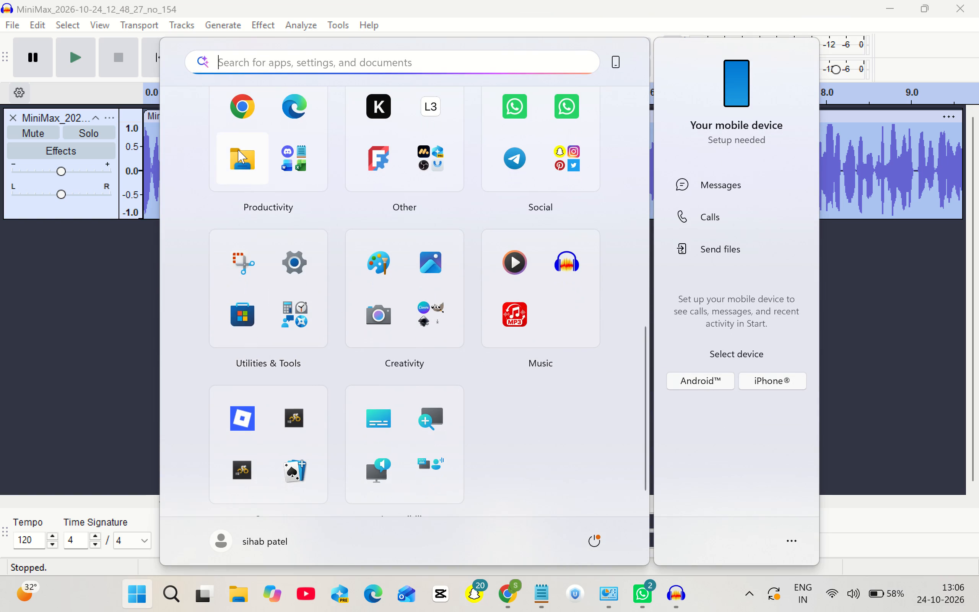
left_click(236, 150)
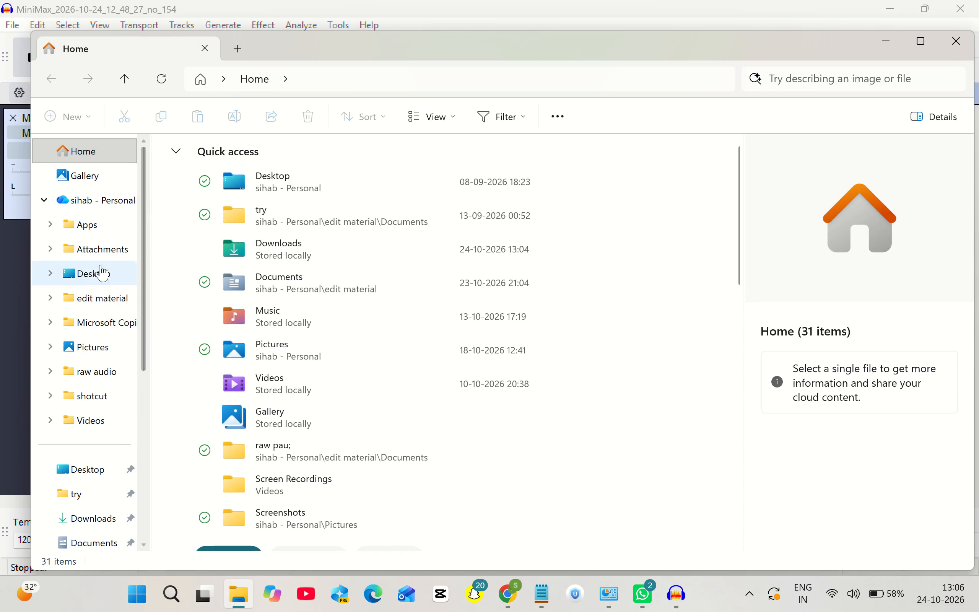
left_click(102, 509)
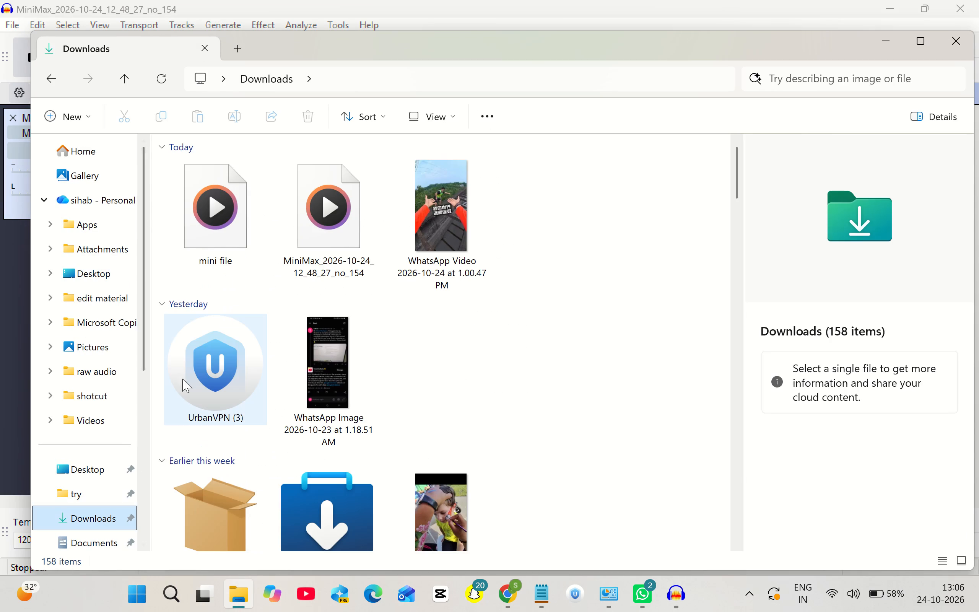
Close Audacity and the Downloads folder window, leaving the desktop clear.
left_click(978, 0)
left_click_drag(945, 10, 960, 0)
double_click(978, 0)
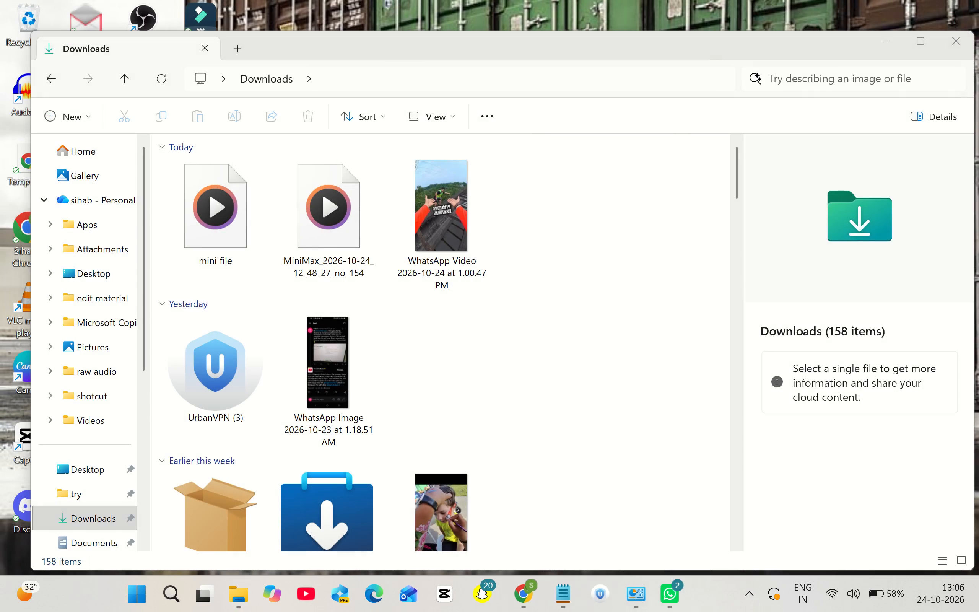
left_click(953, 40)
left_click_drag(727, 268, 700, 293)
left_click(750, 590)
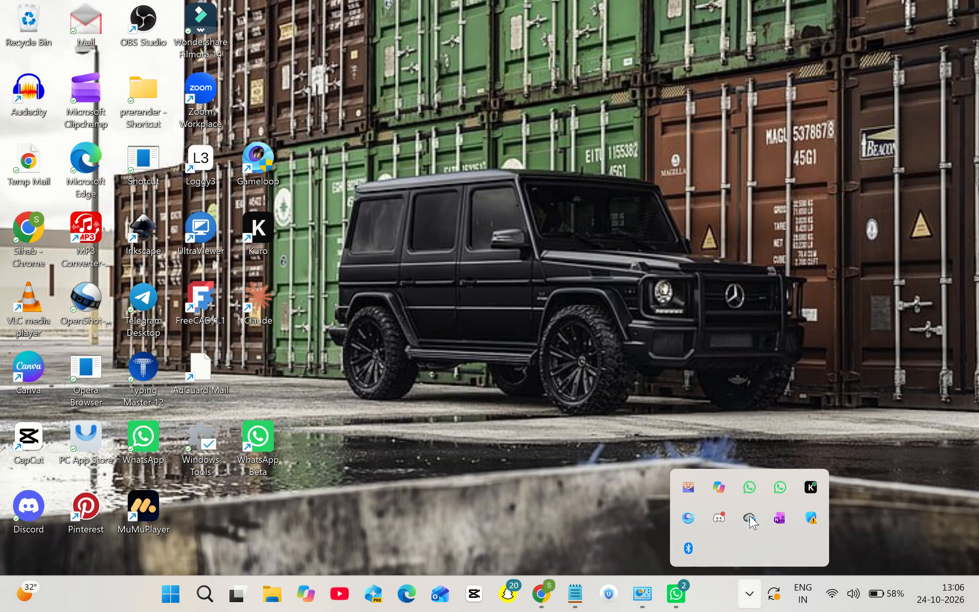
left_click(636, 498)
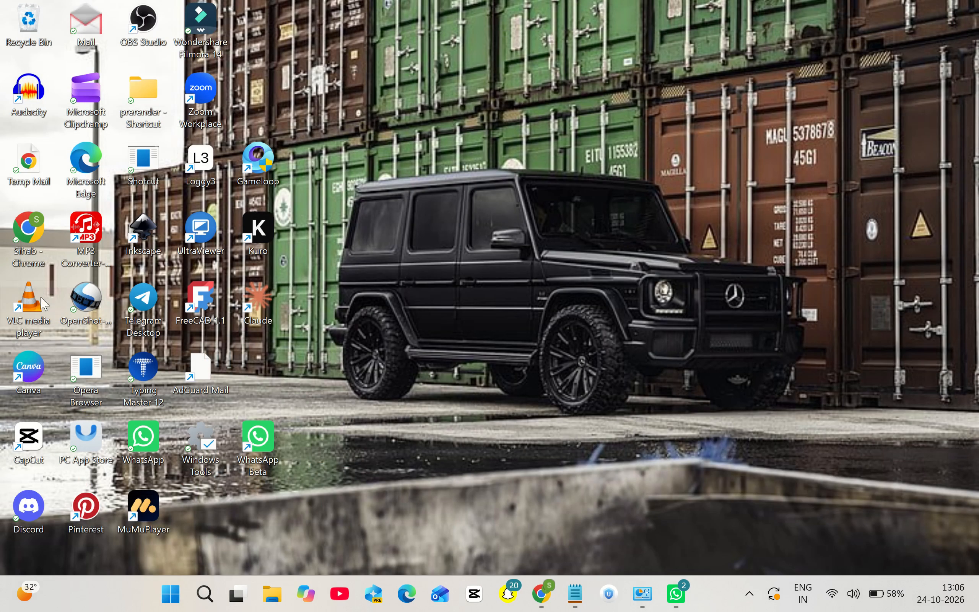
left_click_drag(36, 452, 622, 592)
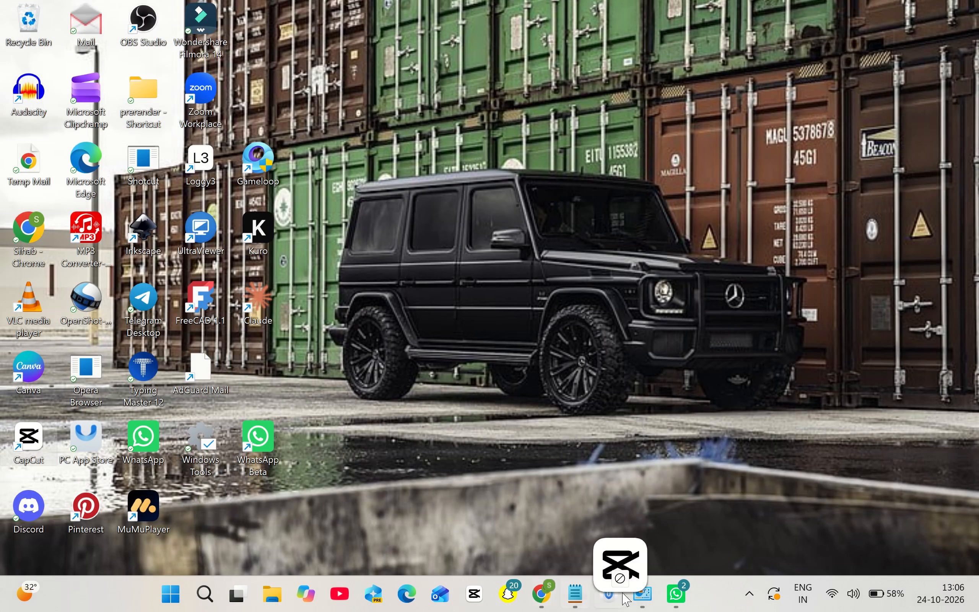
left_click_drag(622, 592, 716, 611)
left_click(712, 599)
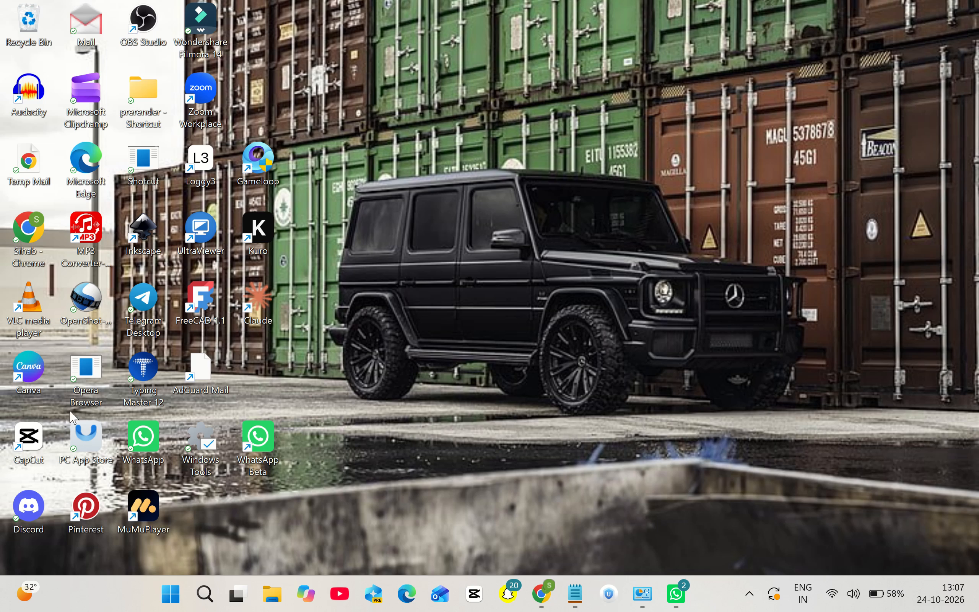
Switch to CapCut and create a new project.
double_click(19, 439)
double_click(19, 439)
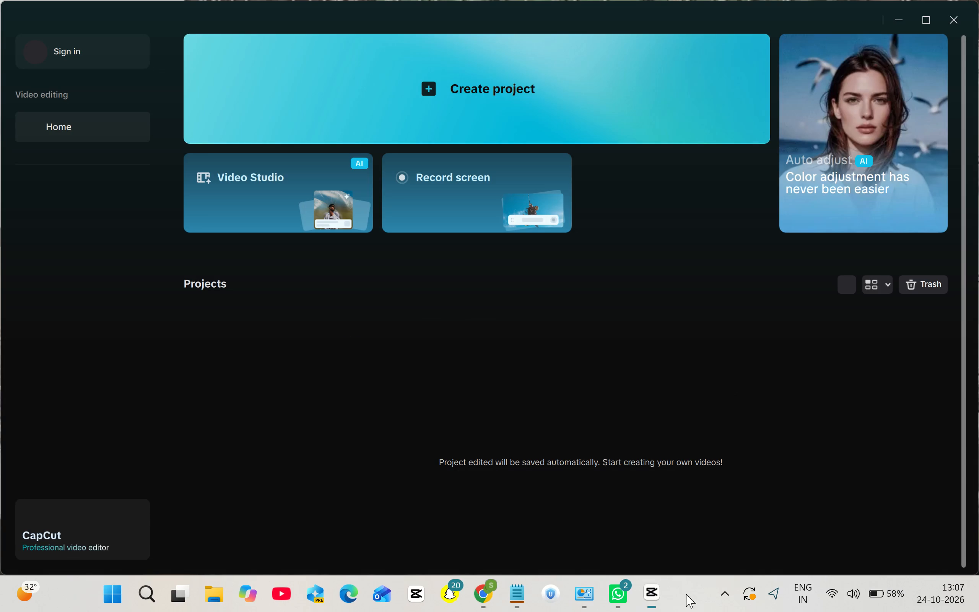
left_click(424, 84)
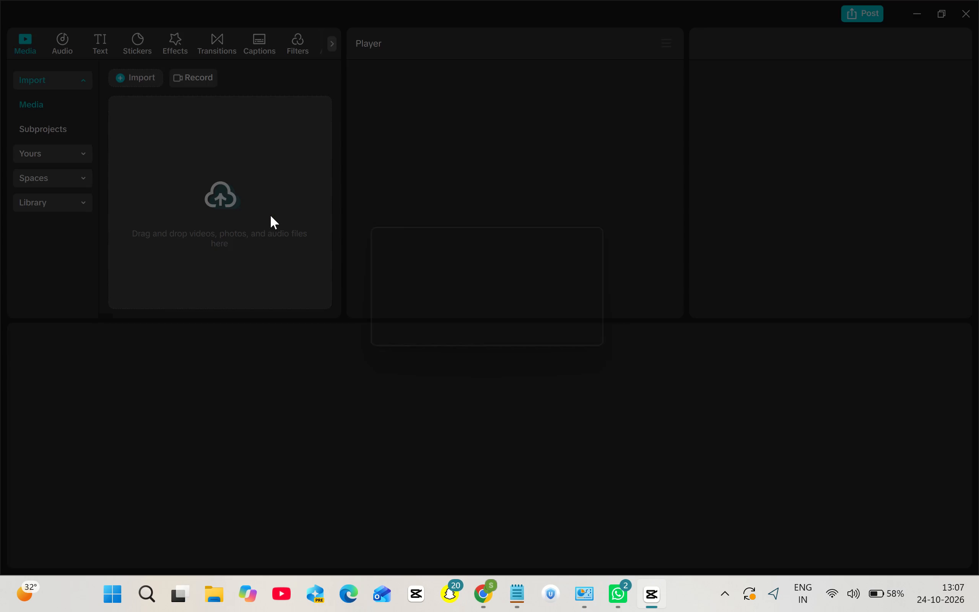
Import the mini file audio and the WhatsApp Video from Downloads and add both to the timeline.
left_click(261, 207)
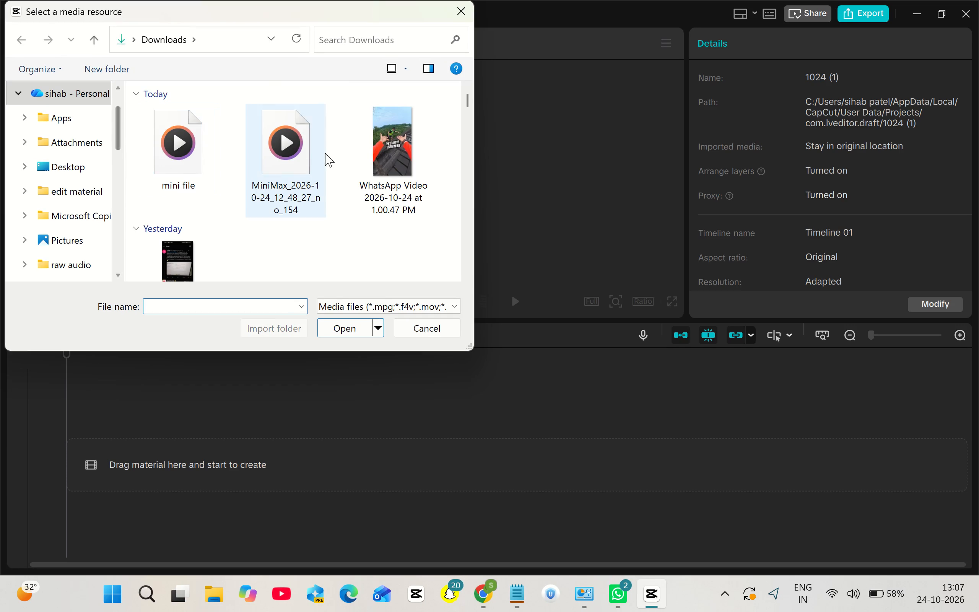
left_click(384, 149)
left_click(156, 146)
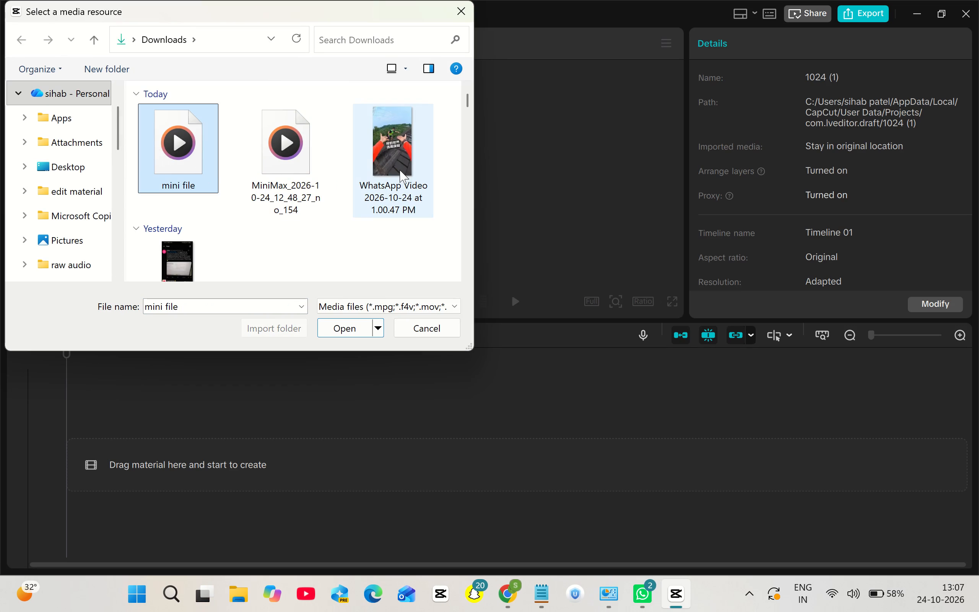
left_click(400, 170)
left_click(174, 176, "ctrl")
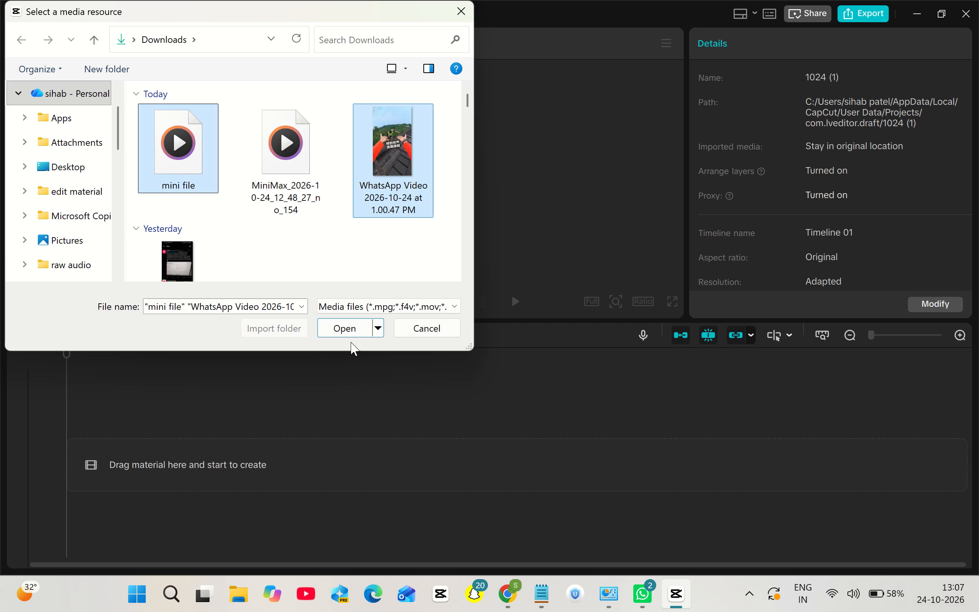
left_click(349, 329)
left_click(298, 164)
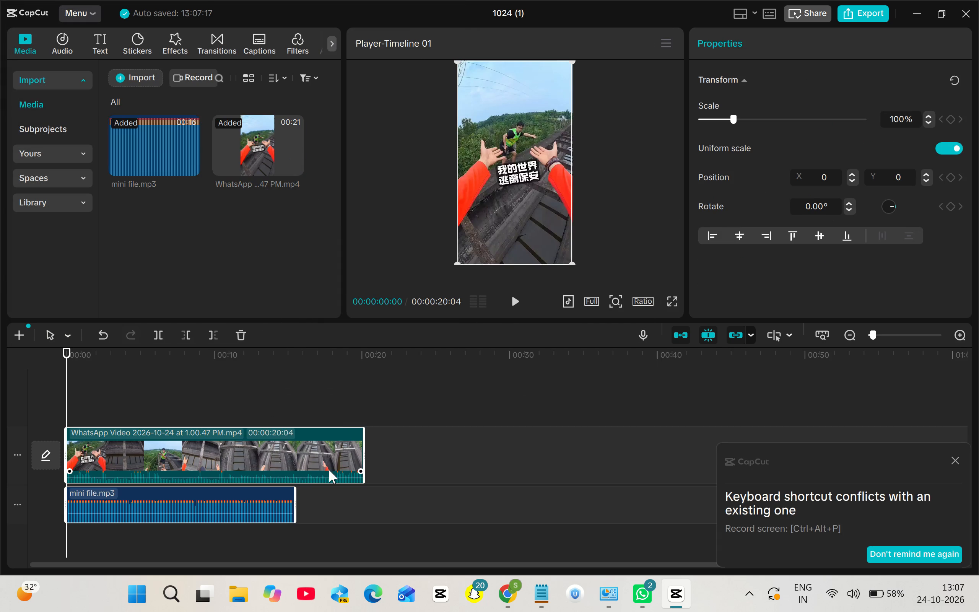
Mute the original sound of the WhatsApp video clip on the timeline.
left_click_drag(325, 477, 327, 523)
Trim the start of the WhatsApp video clip to a duration of 00:00:19:27 and align it with the timeline's beginning.
left_click(511, 298)
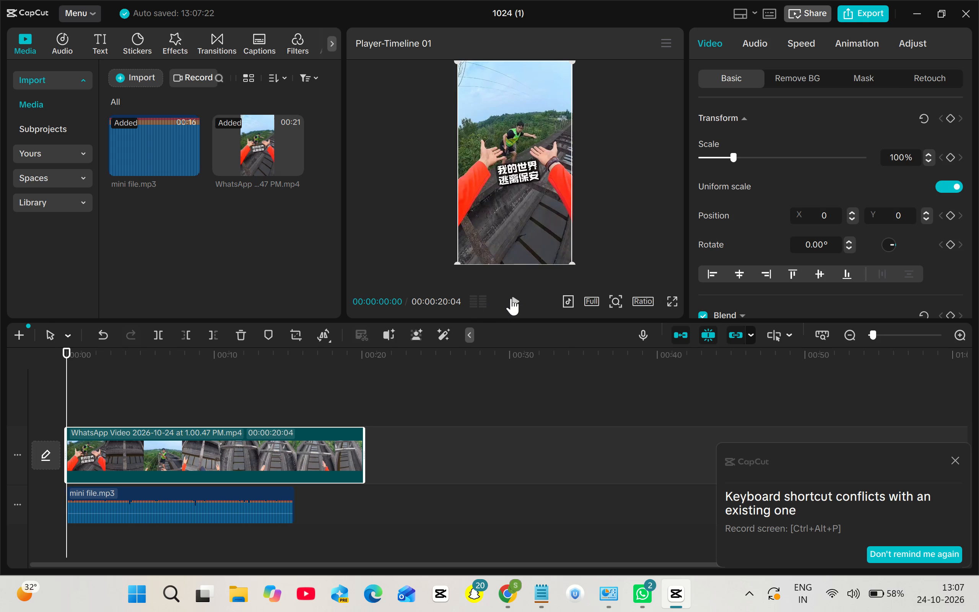
left_click(514, 299)
scroll(220, 408, "up", 14, "ctrl")
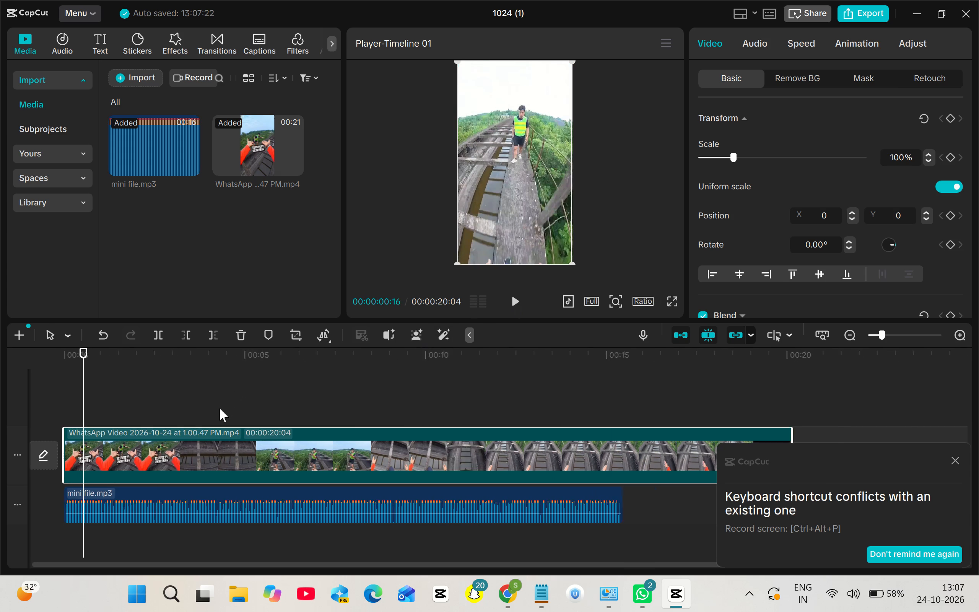
left_click_drag(63, 433, 72, 433)
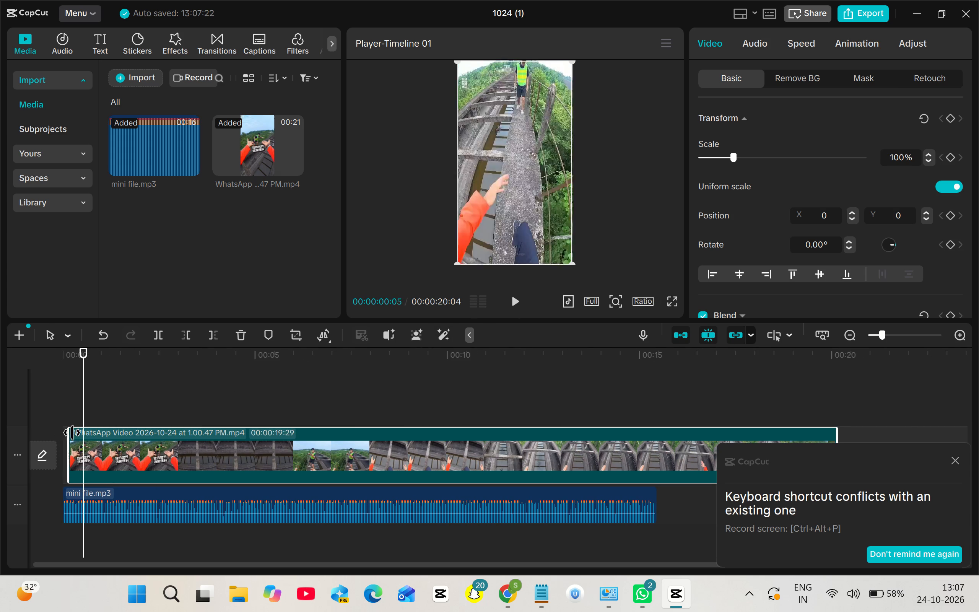
left_click_drag(72, 433, 74, 432)
left_click_drag(116, 449, 106, 447)
Play the timeline from the beginning to check the trimmed video against the mini file audio.
left_click(113, 396)
left_click(118, 396)
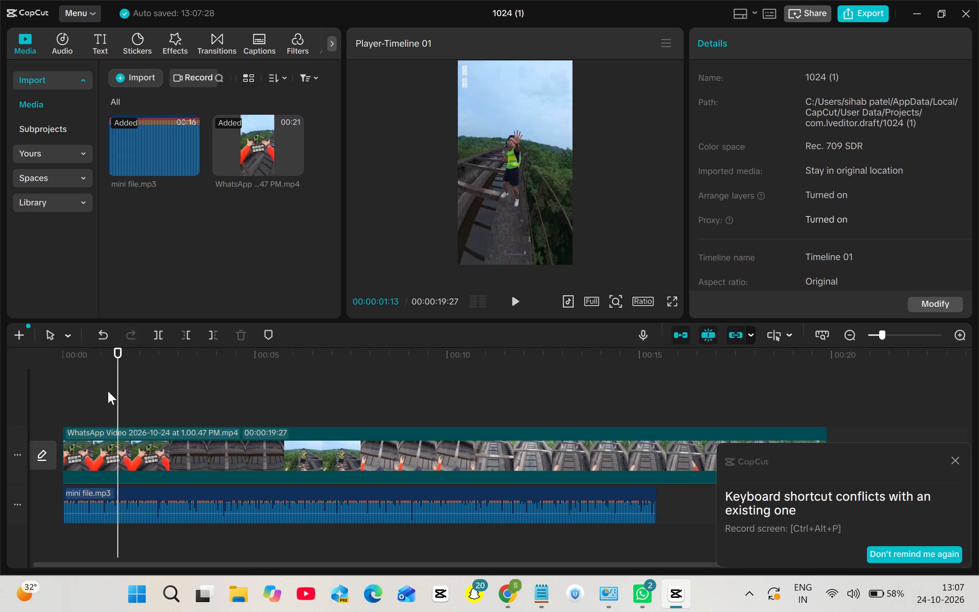
left_click_drag(120, 388, 7, 366)
left_click(517, 300)
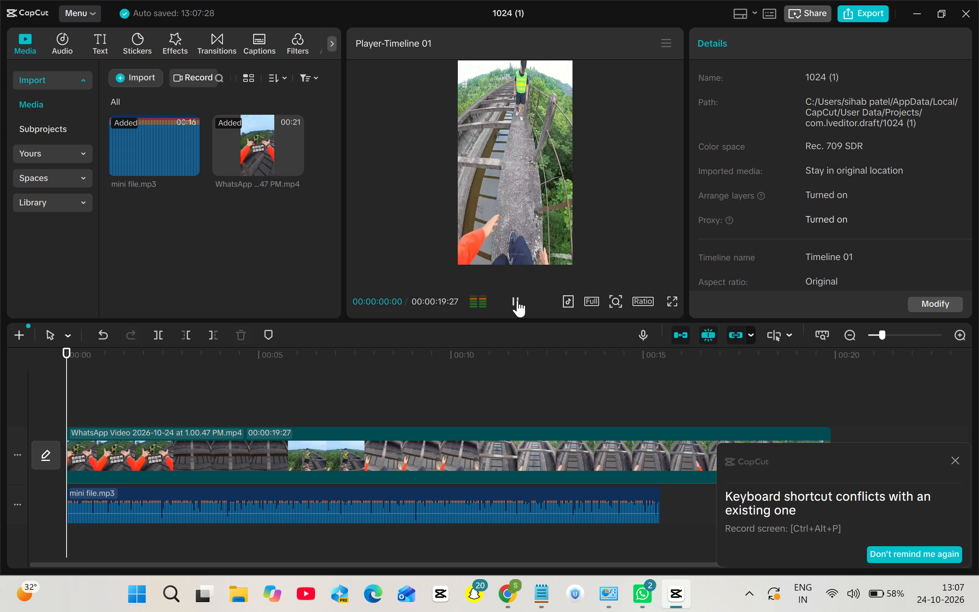
left_click(960, 456)
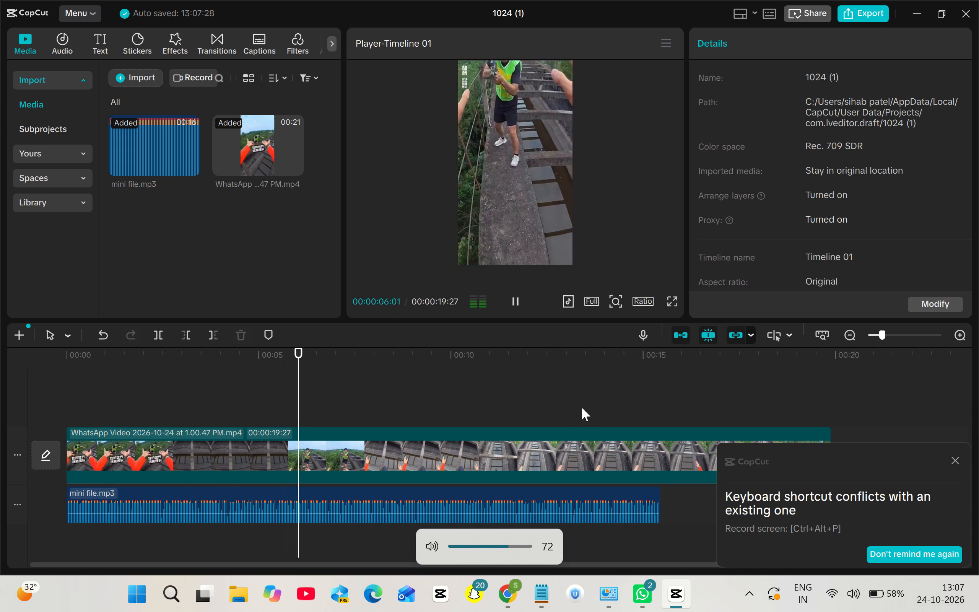
left_click(512, 302)
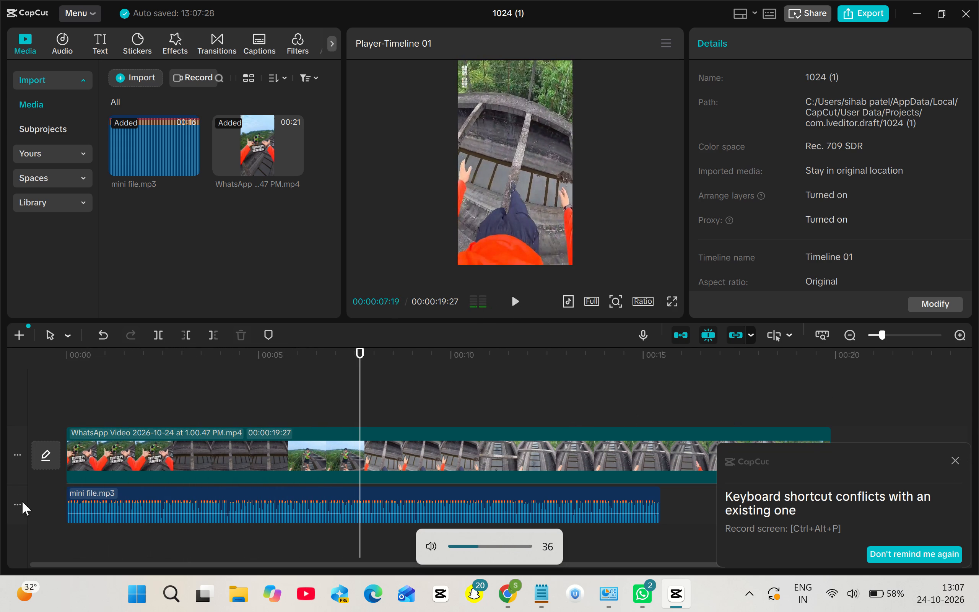
Extend the start of the WhatsApp video clip on the timeline, lengthening the clip to 00:00:20:04.
left_click(93, 458)
left_click_drag(68, 443, 43, 431)
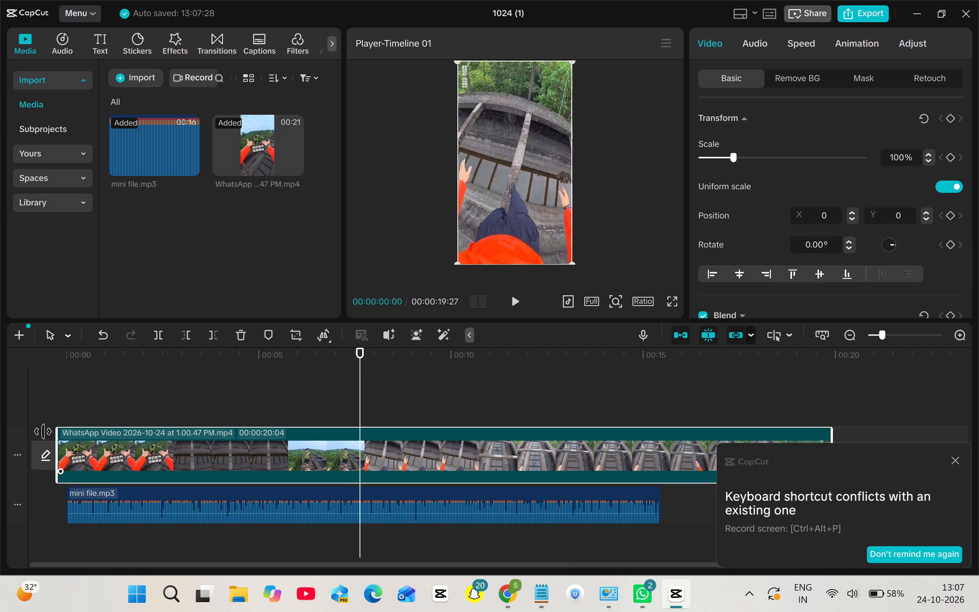
left_click_drag(43, 431, 29, 425)
left_click_drag(64, 436, 29, 427)
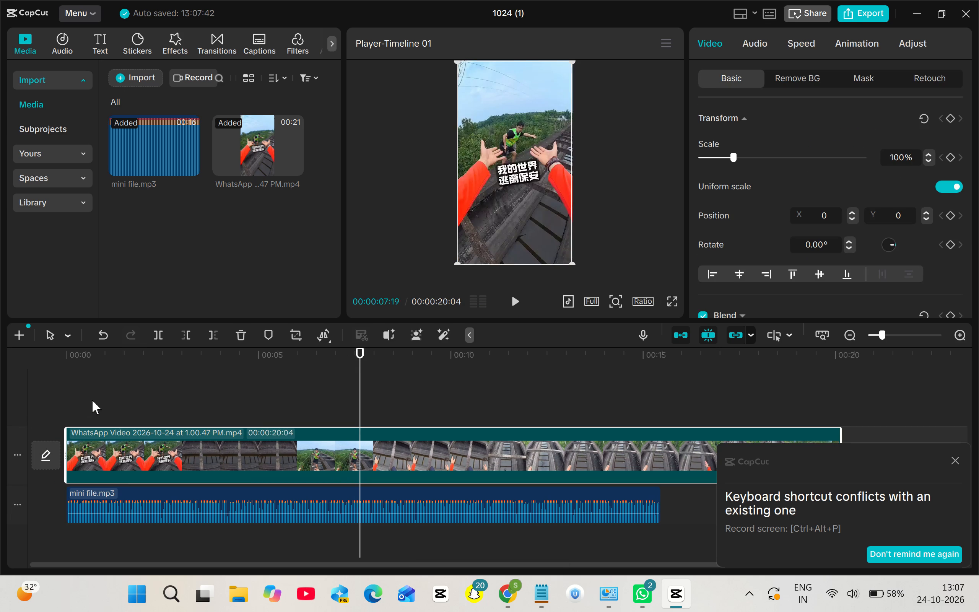
Play the timeline from the start and delete the part of the video before 00:00:00:05.
left_click(92, 400)
left_click_drag(93, 399, 59, 397)
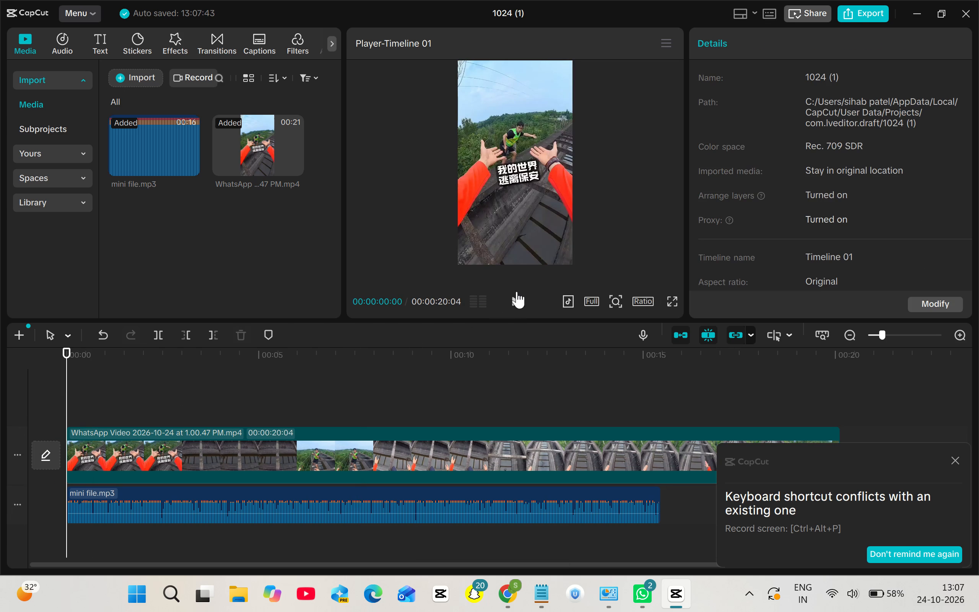
left_click(515, 290)
double_click(519, 296)
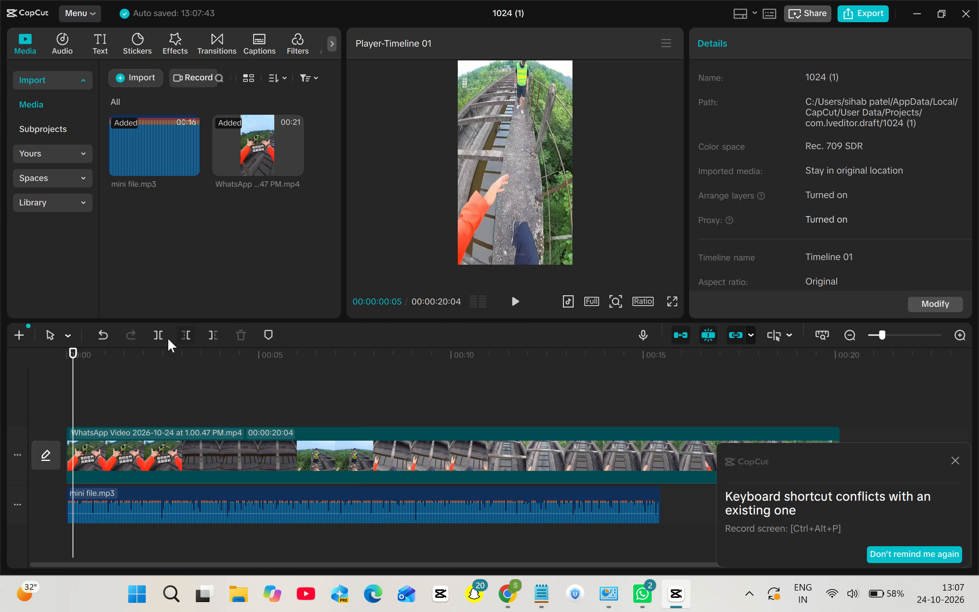
left_click(183, 332)
Preview the opening of the timeline and split the WhatsApp video clip at 00:00:00:28.
left_click(518, 298)
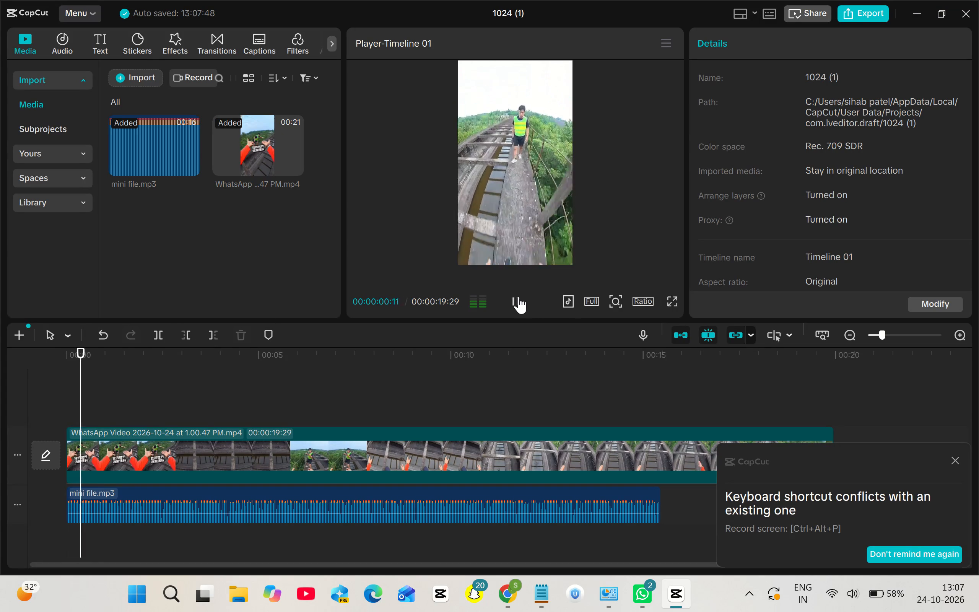
left_click(963, 461)
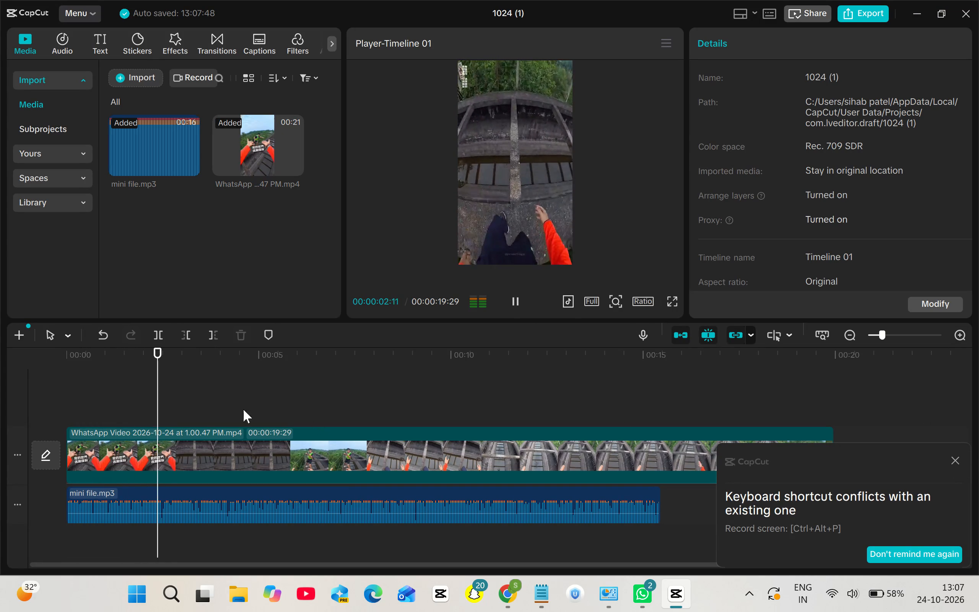
left_click(154, 381)
left_click_drag(154, 377, 0, 330)
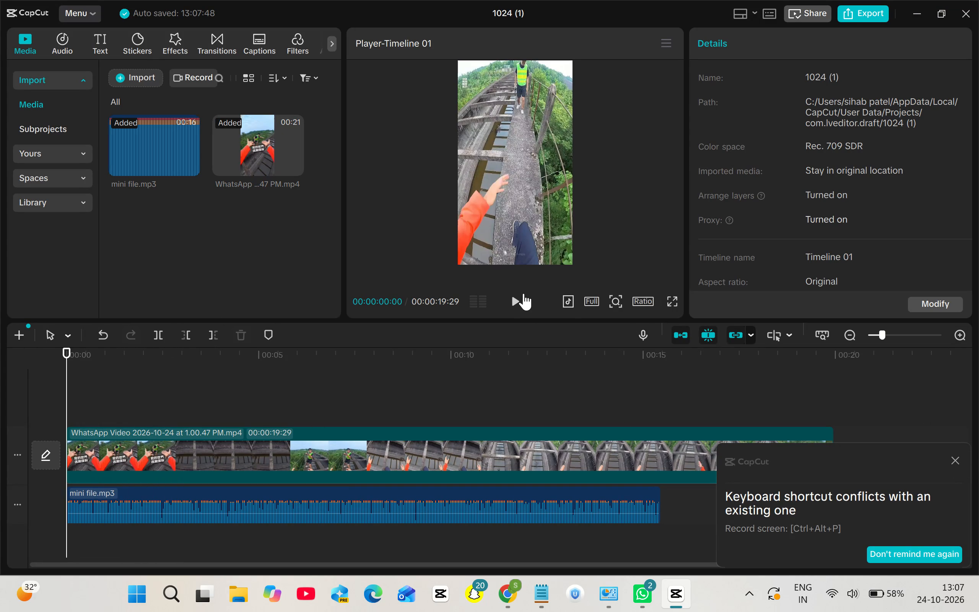
left_click(515, 298)
left_click(515, 298)
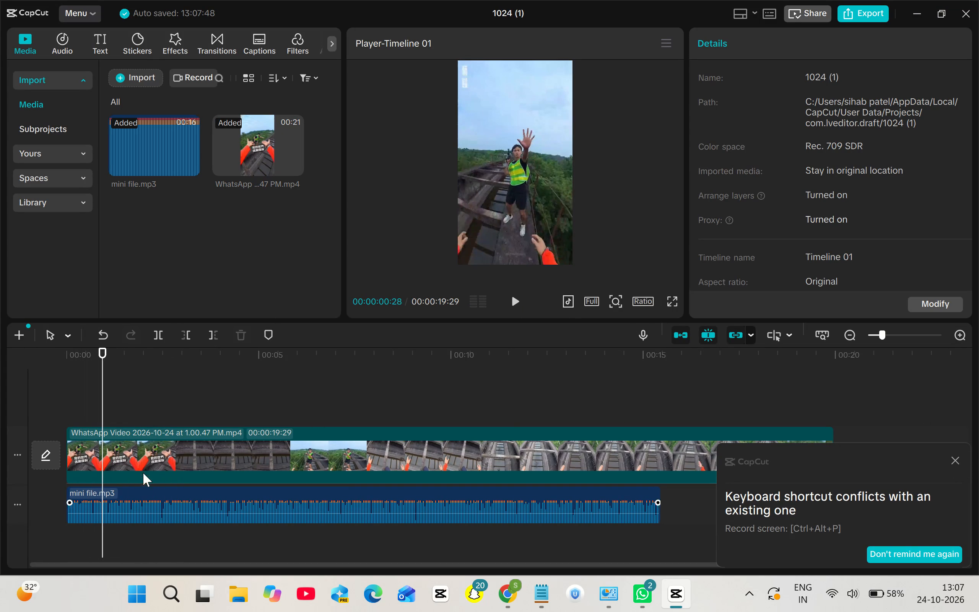
left_click(145, 466)
left_click(162, 340)
Duplicate the short opening video piece and insert the copy in the main track directly after the original.
left_click(73, 444)
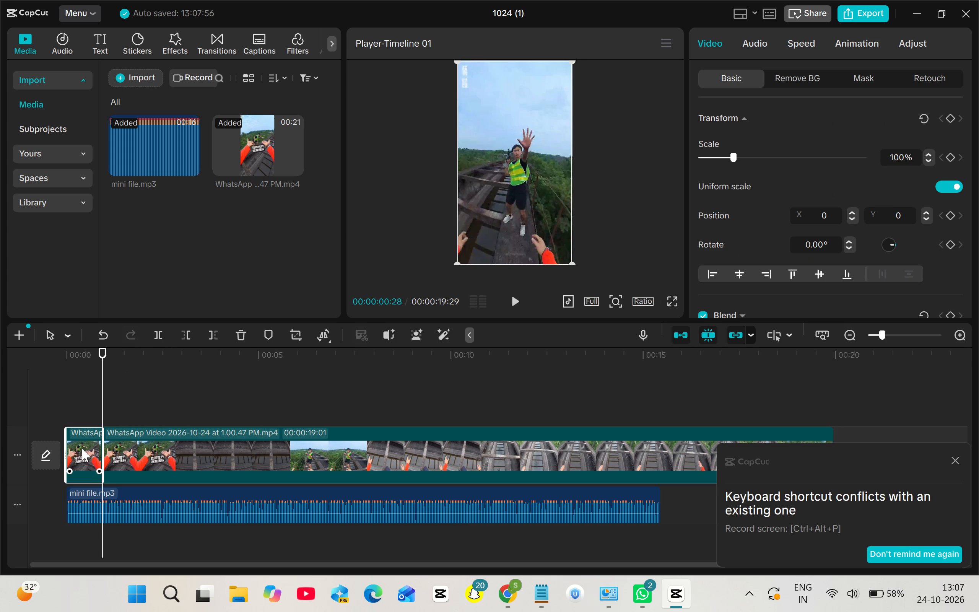
key("ctrl+c")
key("ctrl+v")
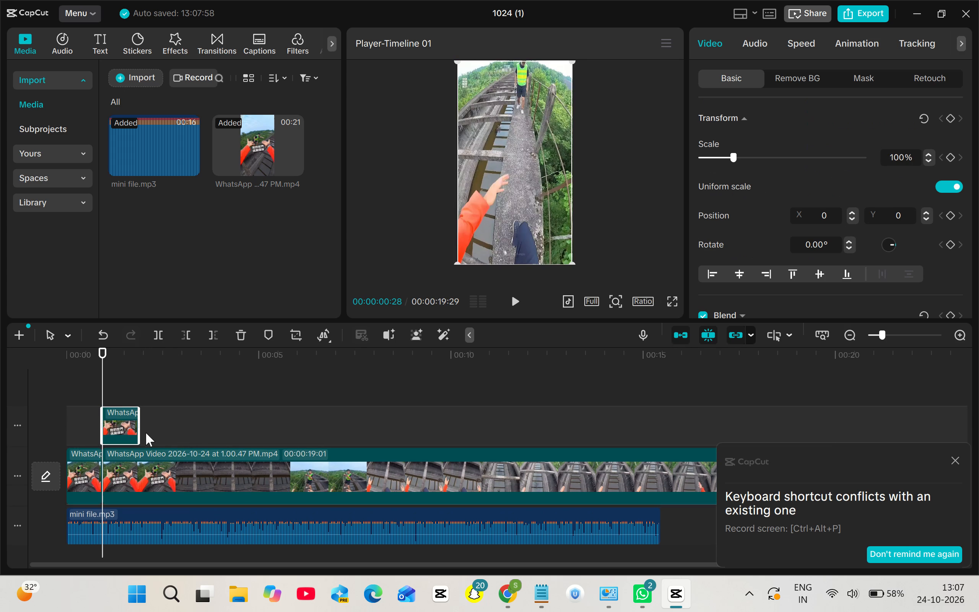
left_click_drag(112, 417, 106, 481)
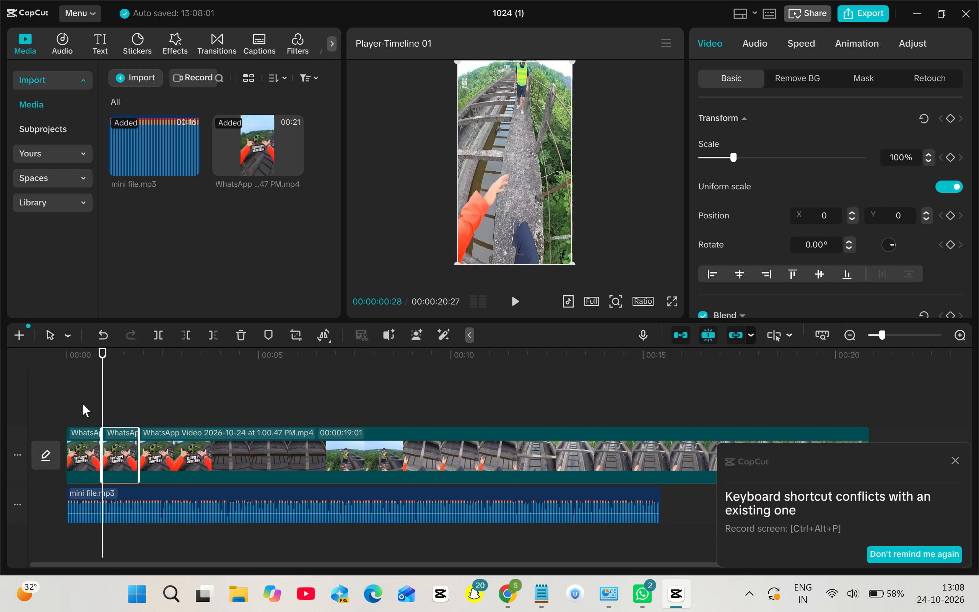
Play the timeline from the start and split the long WhatsApp video clip at 00:00:08:03.
left_click(82, 403)
left_click_drag(81, 403, 34, 399)
left_click(518, 301)
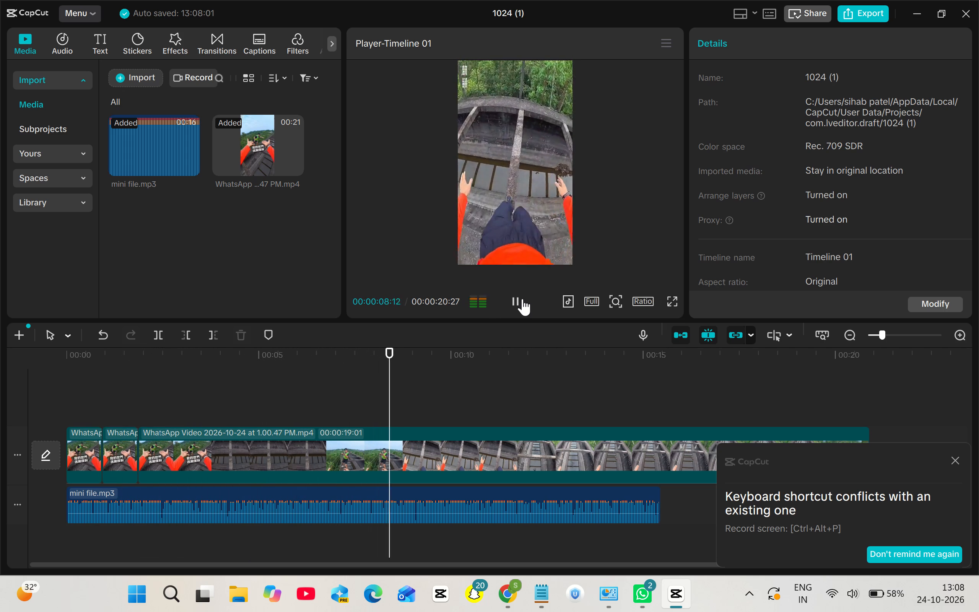
left_click(522, 299)
left_click(522, 299)
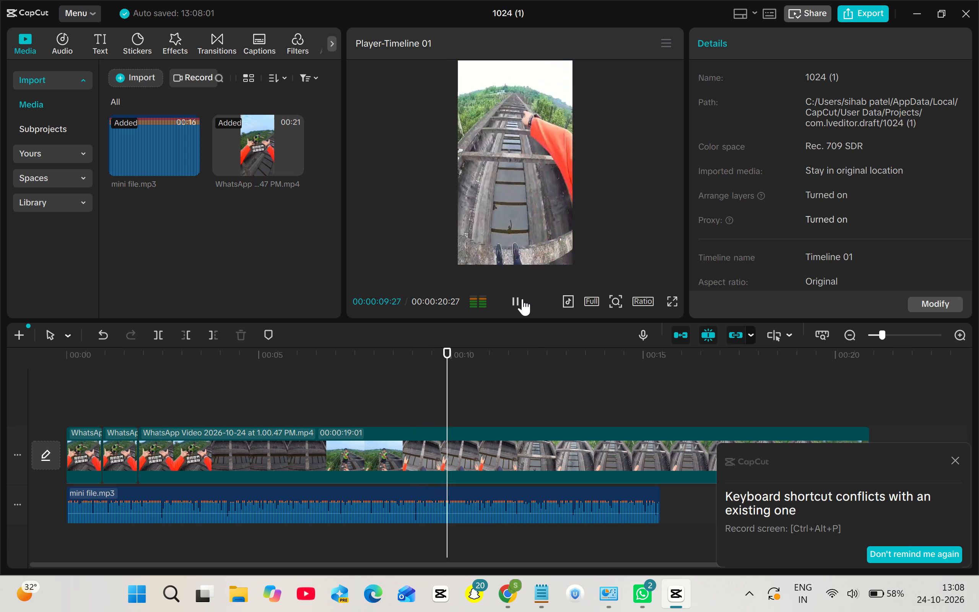
left_click(522, 299)
left_click(309, 393)
left_click(510, 301)
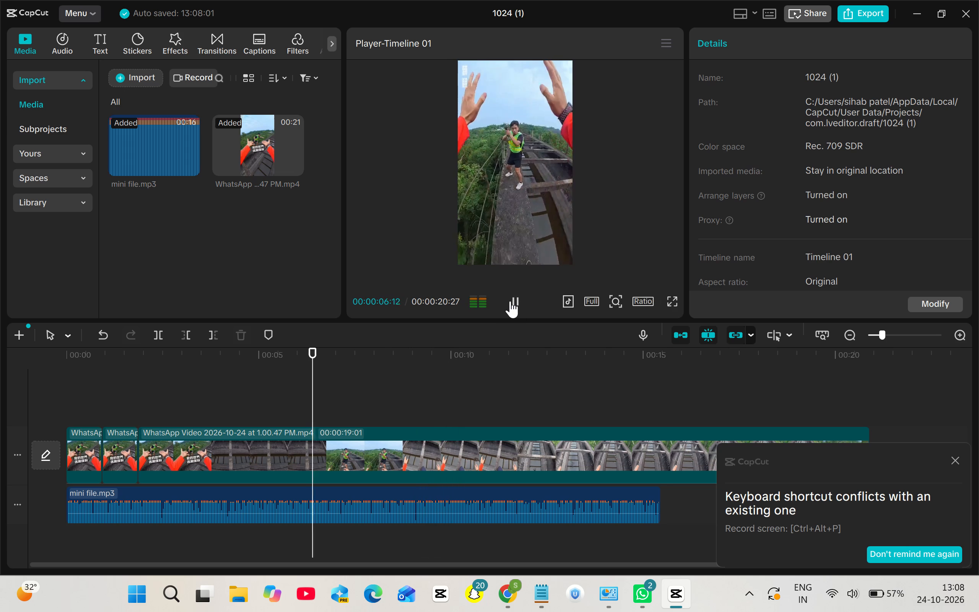
left_click(511, 299)
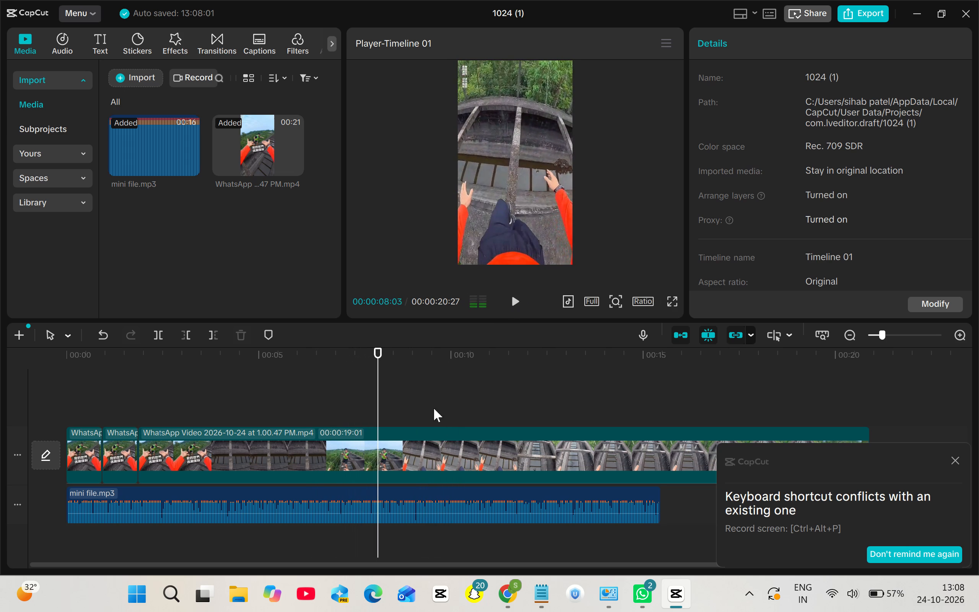
left_click(447, 446)
left_click(166, 338)
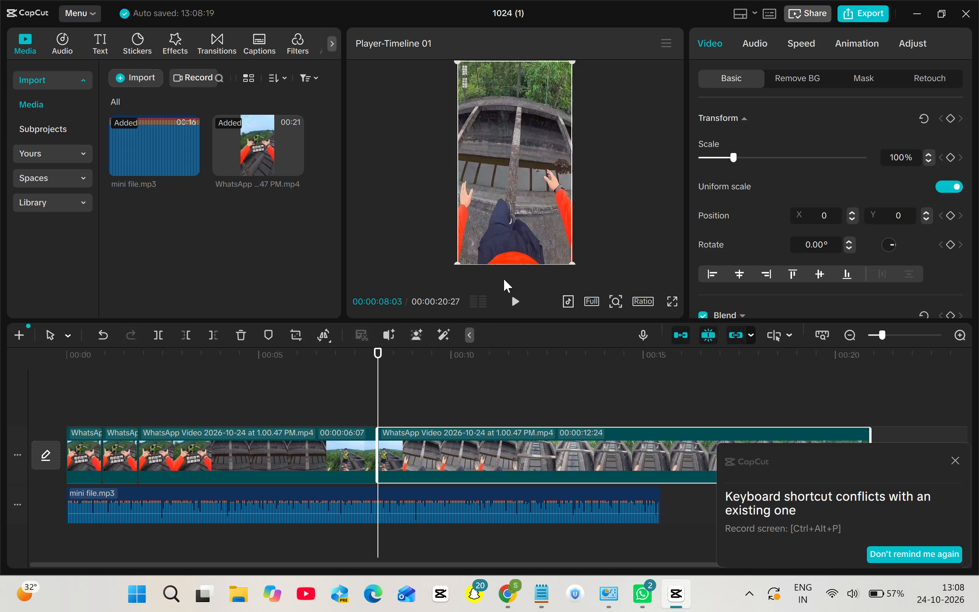
Play on to 00:00:11:08 and delete the part of the last video piece before that point.
left_click(523, 299)
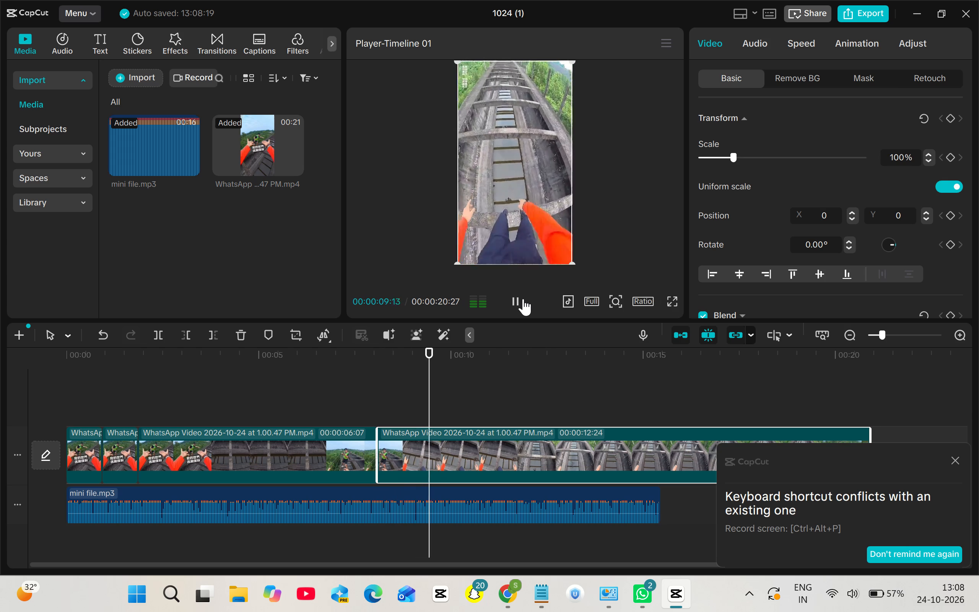
left_click(523, 299)
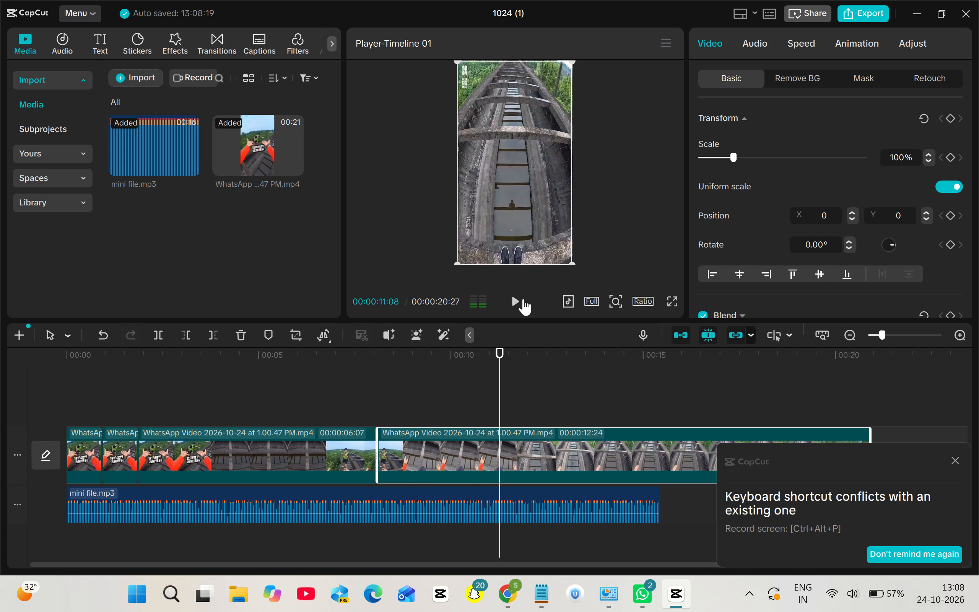
left_click(190, 335)
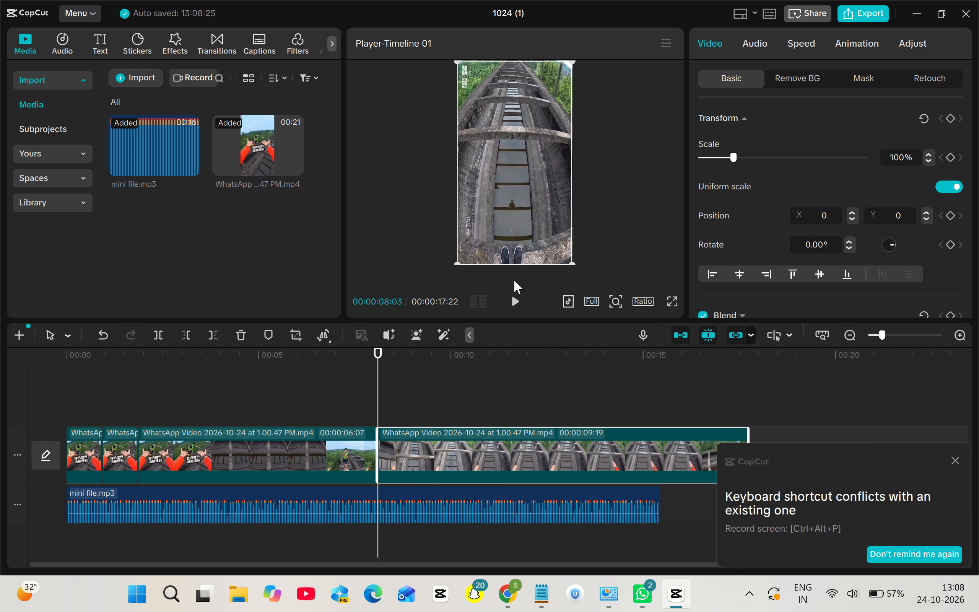
Play from the cut and split the last video piece at 00:00:12:14.
left_click(501, 303)
left_click(509, 303)
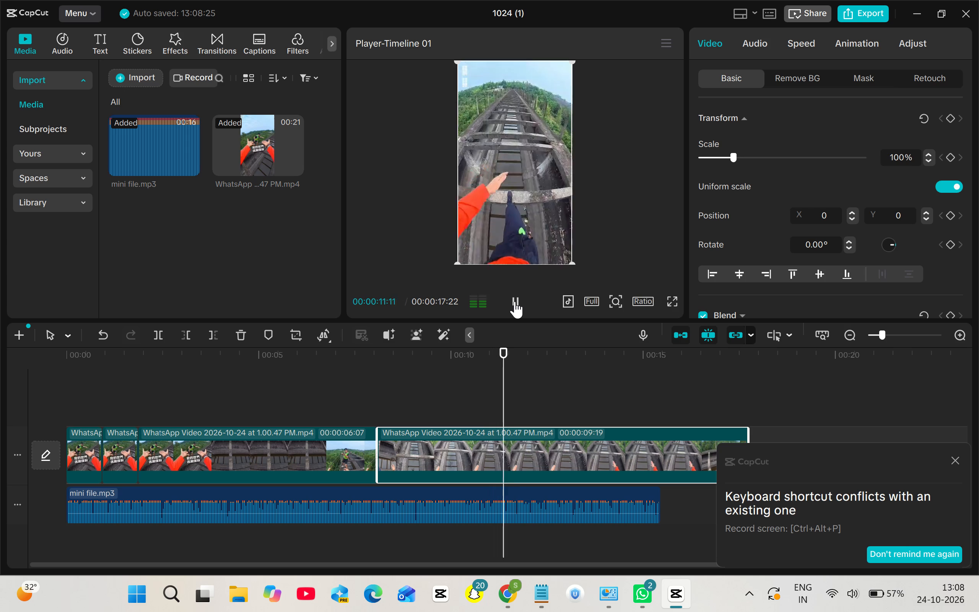
left_click(515, 301)
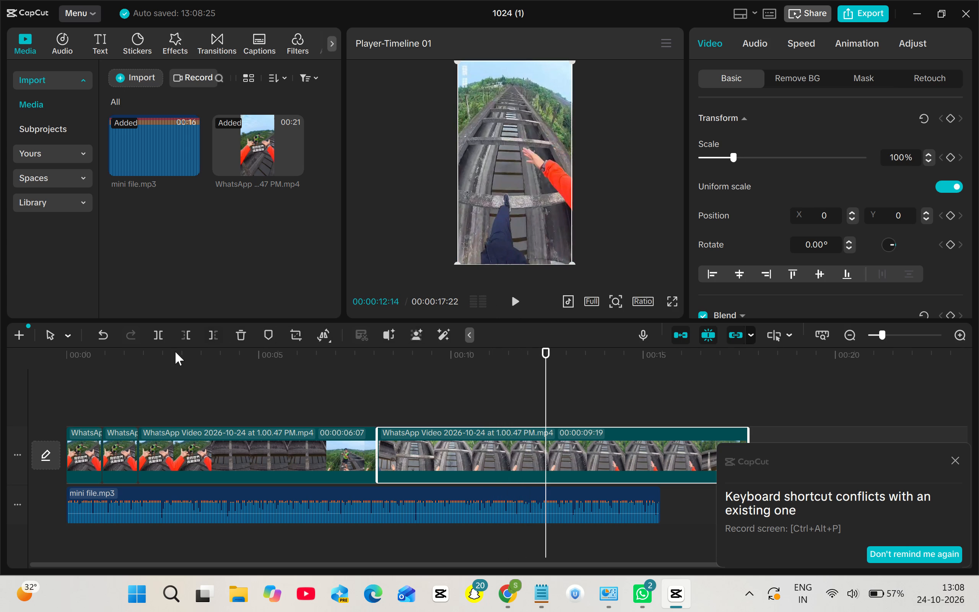
left_click(151, 335)
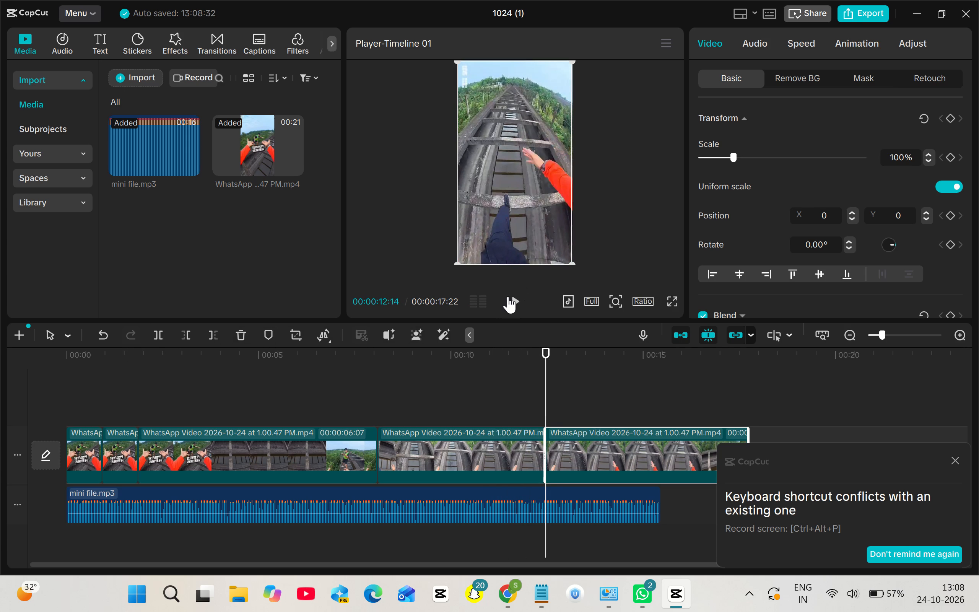
Play on to 00:00:15:24 and delete the part of the last video piece before that point.
left_click(509, 297)
triple_click(511, 297)
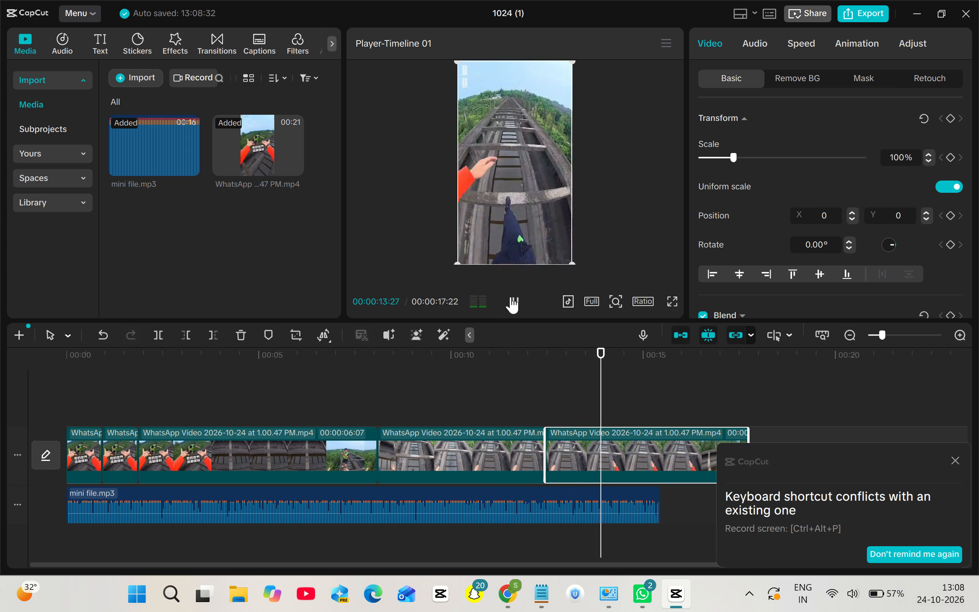
double_click(511, 297)
triple_click(511, 297)
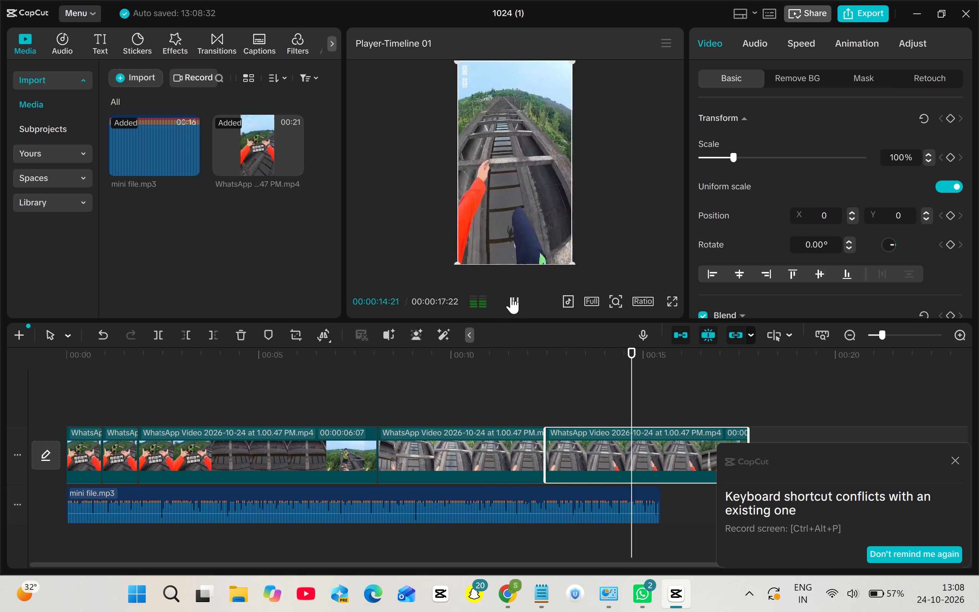
left_click(511, 297)
triple_click(511, 297)
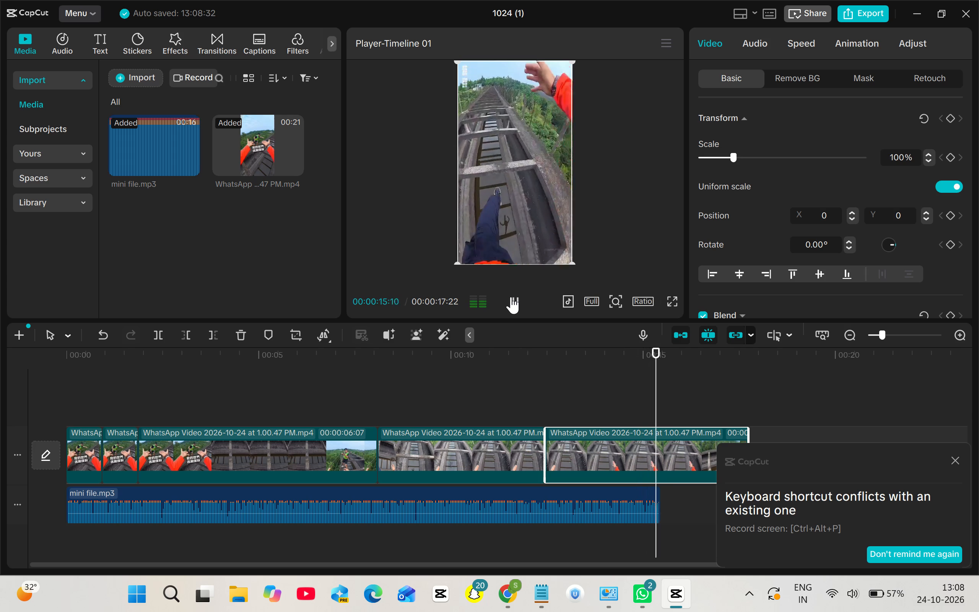
left_click(511, 297)
double_click(511, 297)
double_click(511, 297)
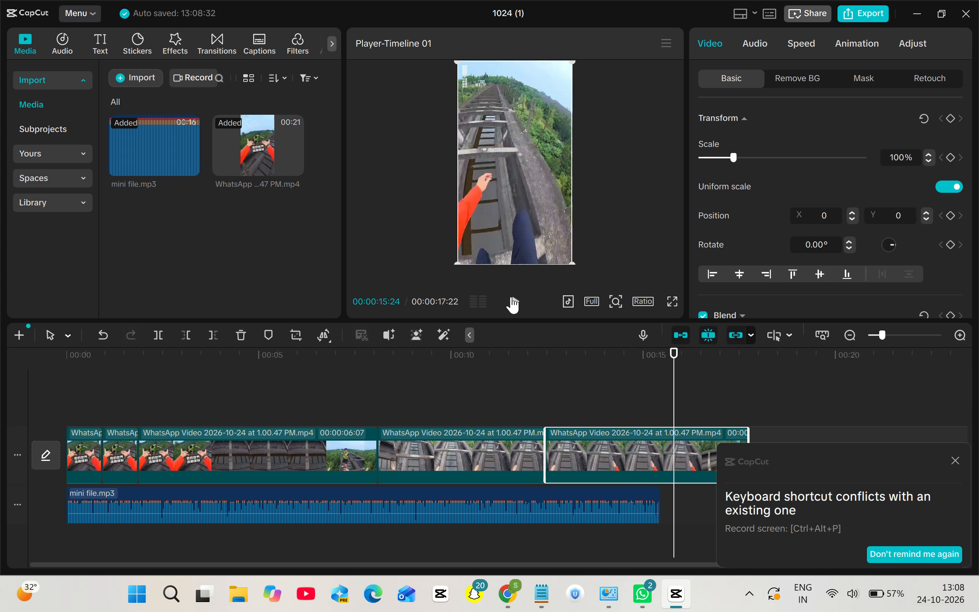
left_click(190, 334)
Play to the end and extend the last video piece's start until the video ends with the mini file audio at about 00:00:15:14.
left_click(514, 298)
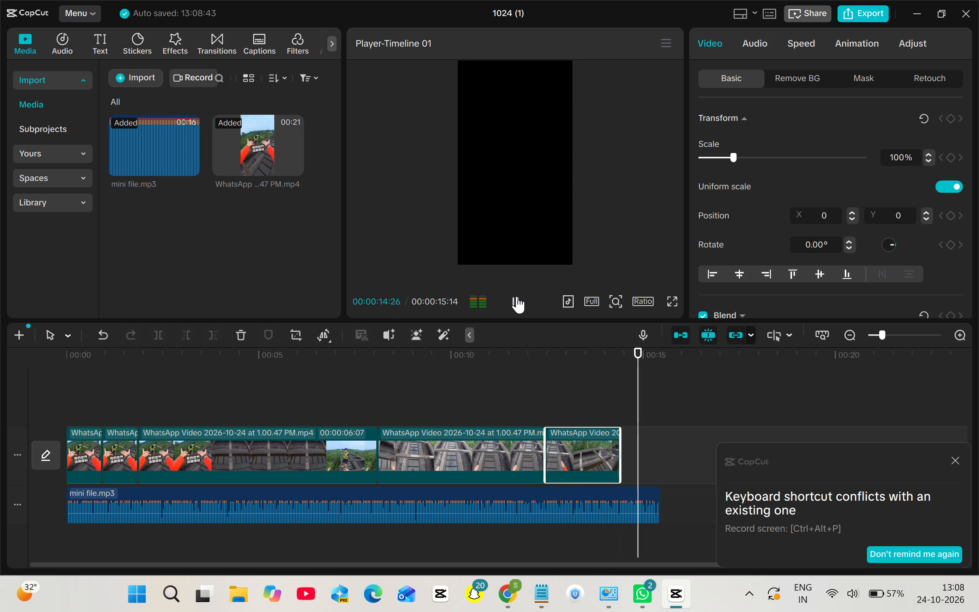
left_click(517, 296)
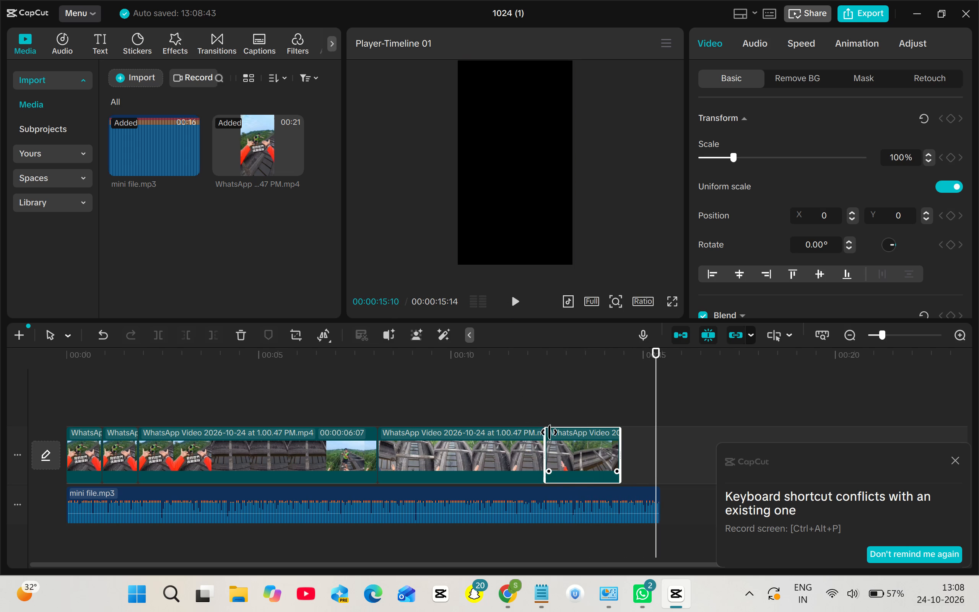
left_click_drag(546, 432, 499, 419)
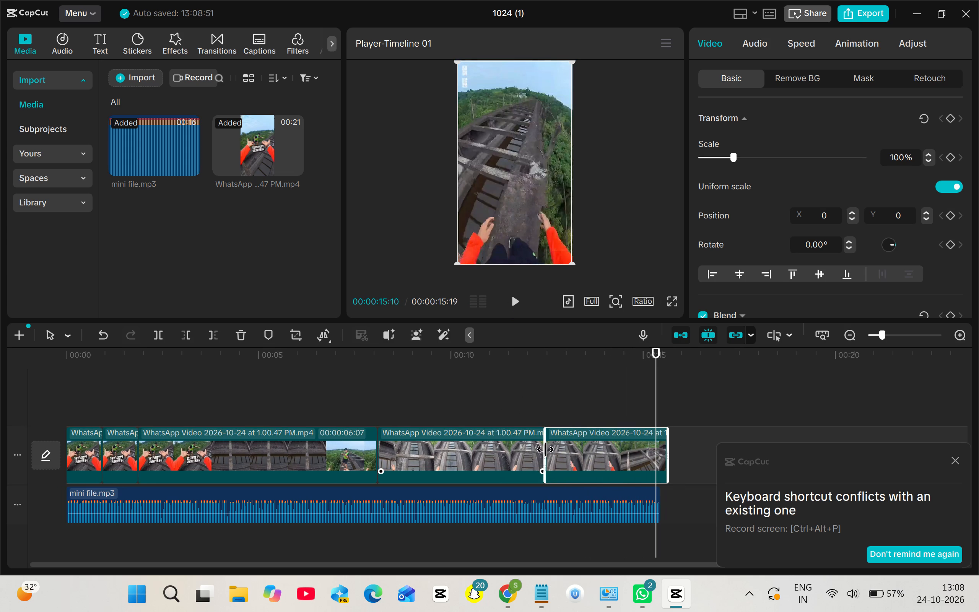
left_click_drag(545, 449, 561, 451)
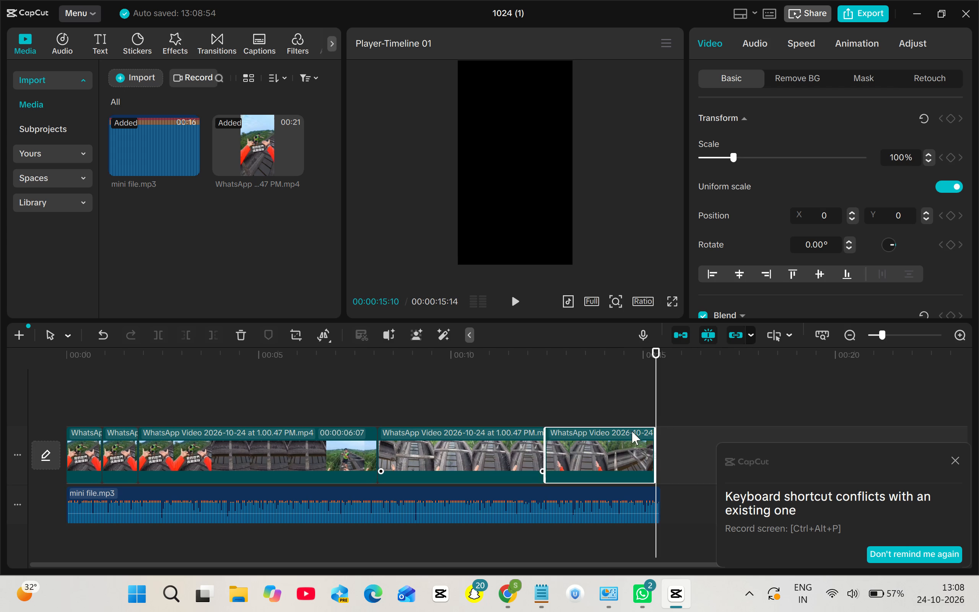
left_click_drag(656, 434, 664, 436)
left_click_drag(545, 435, 542, 429)
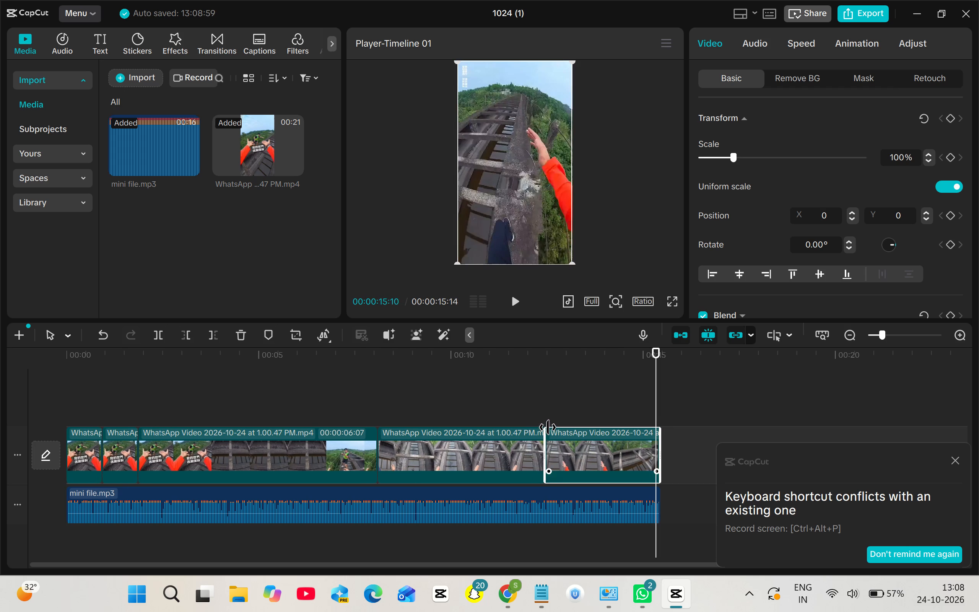
Play the last part of the video from about 00:00:11 to the end, and dismiss the keyboard shortcut notification.
left_click(497, 356)
left_click(512, 301)
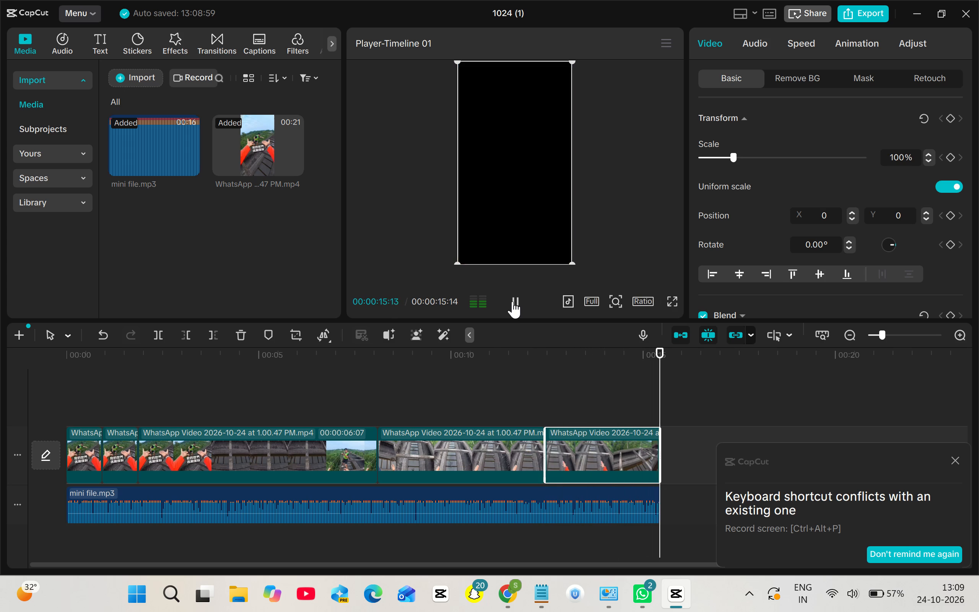
scroll(656, 405, "up", 17, "ctrl")
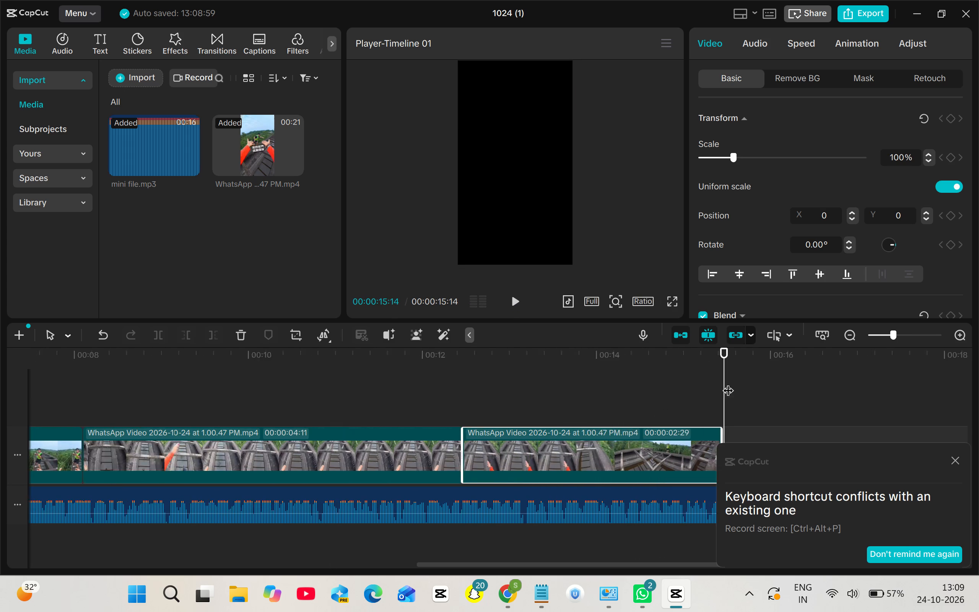
left_click(959, 458)
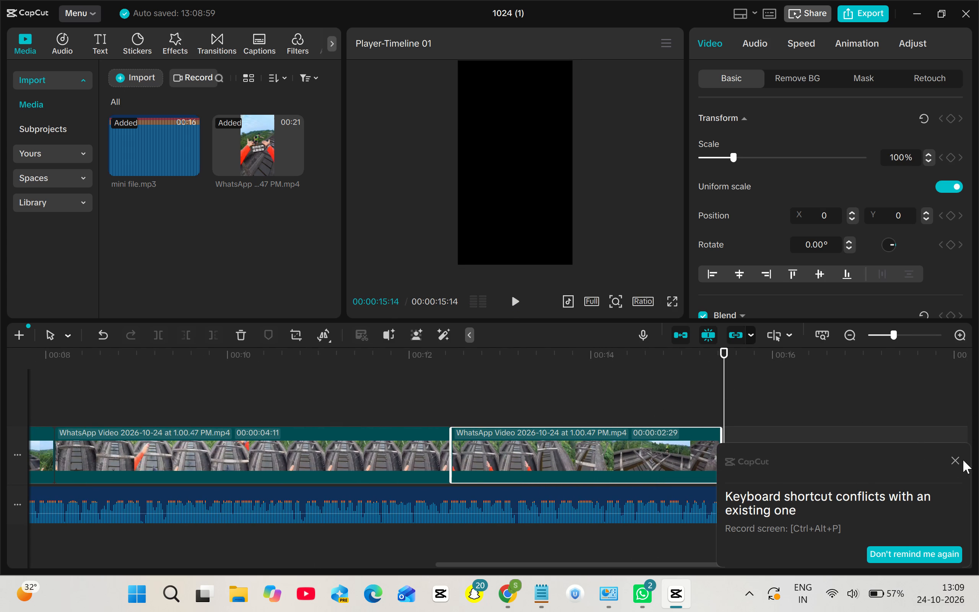
Dismiss the keyboard shortcut notification and extend the last video piece to a duration of 00:00:03:00.
left_click(963, 459)
left_click(955, 461)
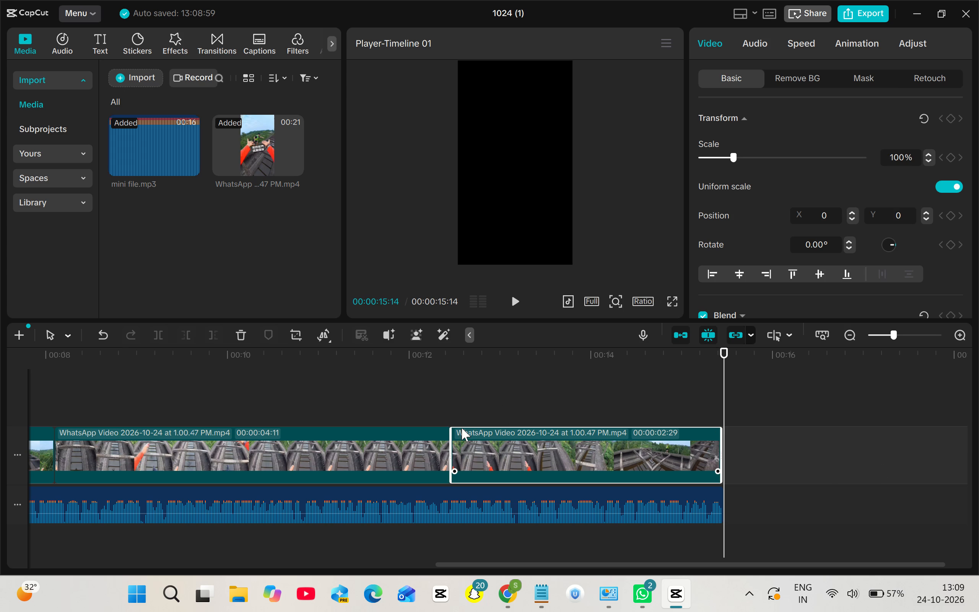
left_click(455, 433)
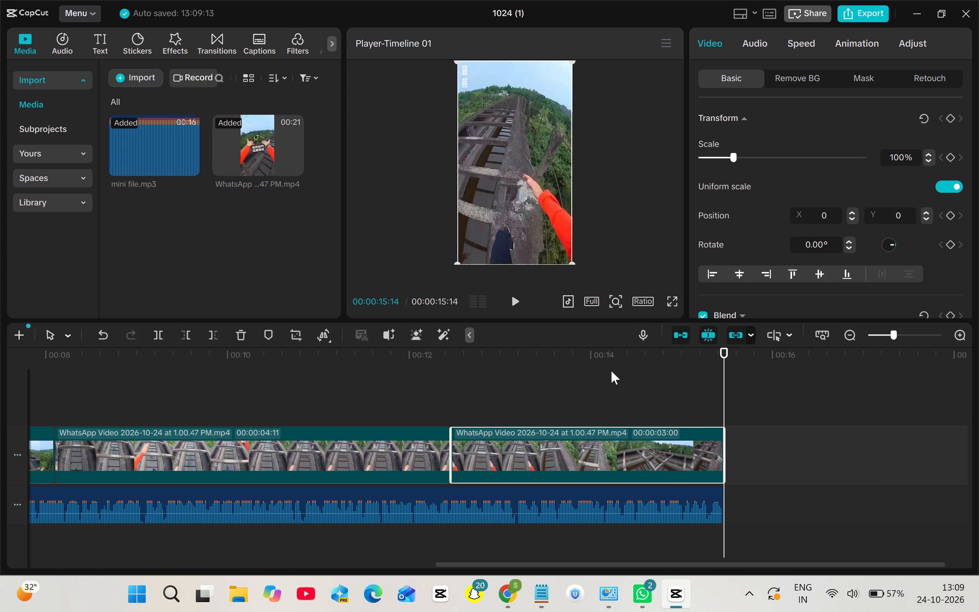
Return the playhead to the start of the timeline and open the file chooser for extracting audio.
left_click(590, 367)
left_click_drag(590, 370, 0, 386)
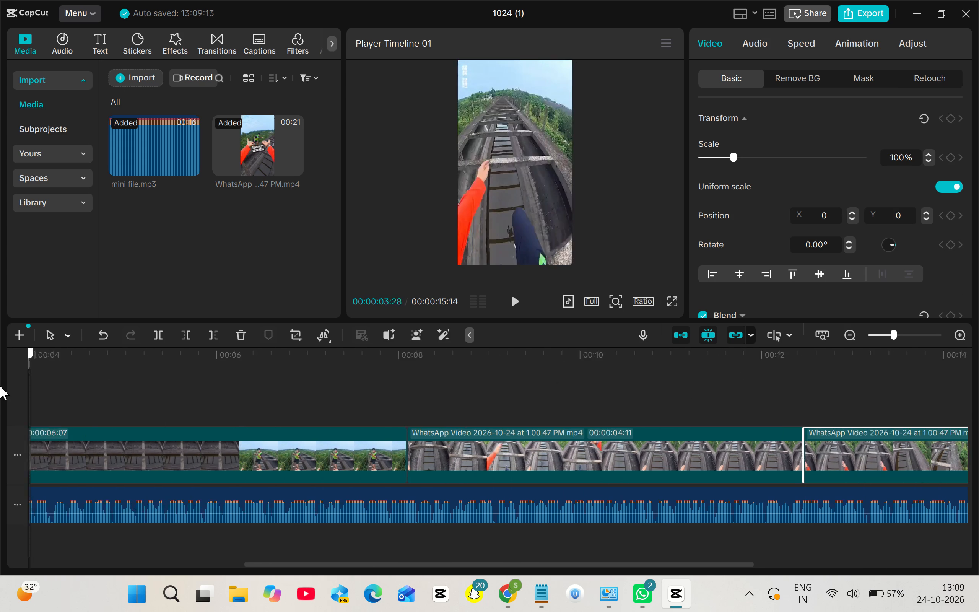
left_click_drag(0, 386, 0, 396)
left_click(65, 52)
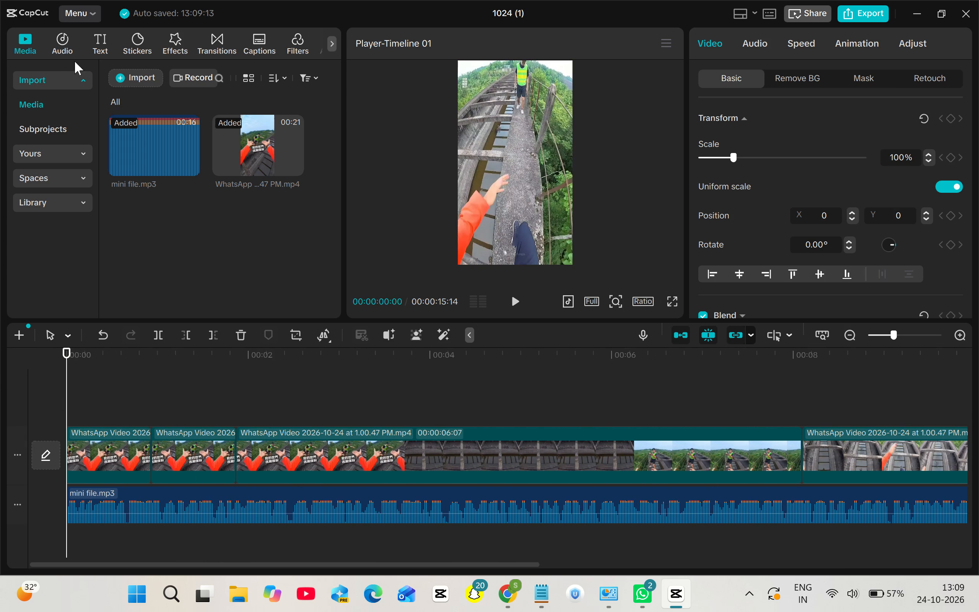
left_click(235, 80)
left_click(76, 83)
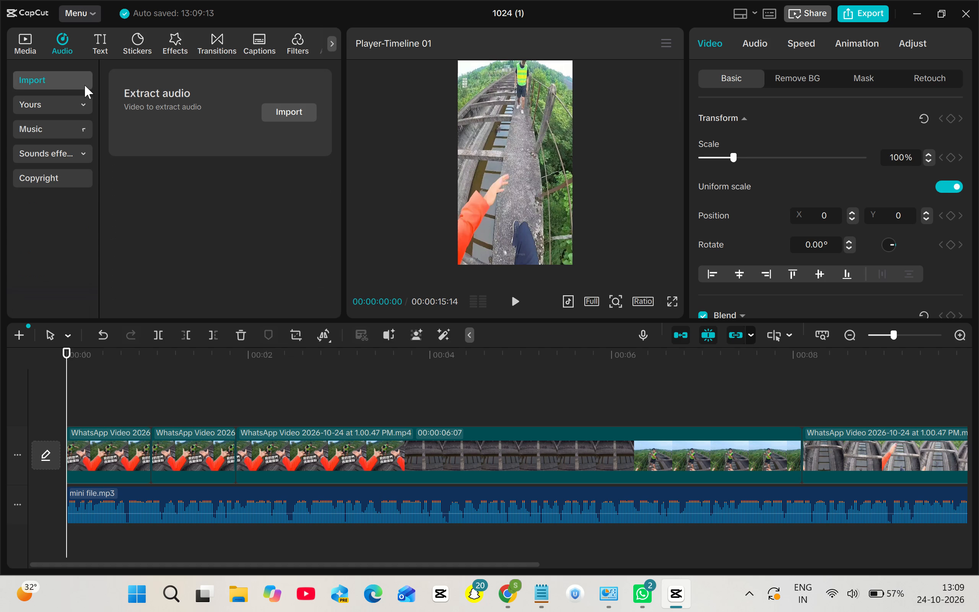
left_click(276, 110)
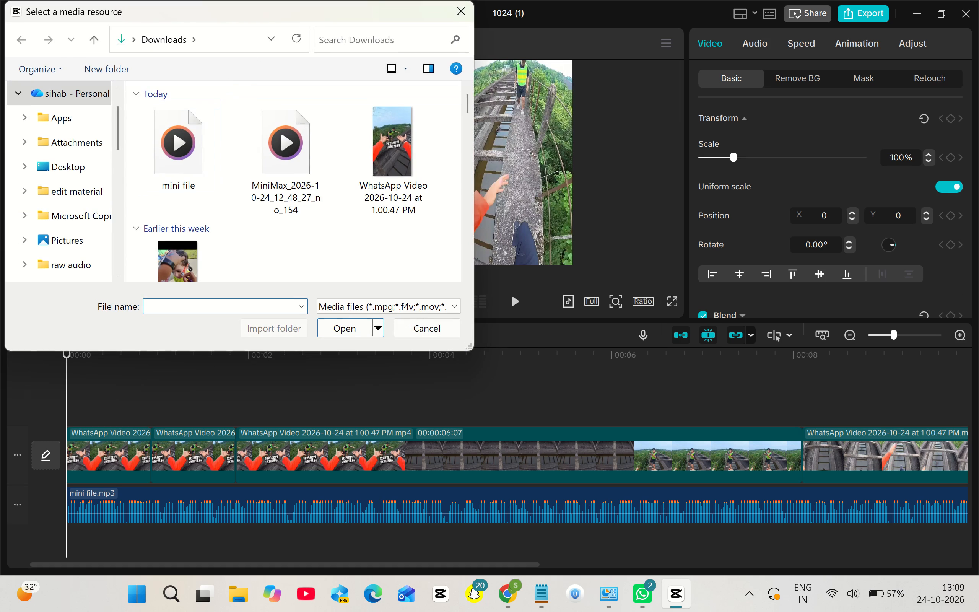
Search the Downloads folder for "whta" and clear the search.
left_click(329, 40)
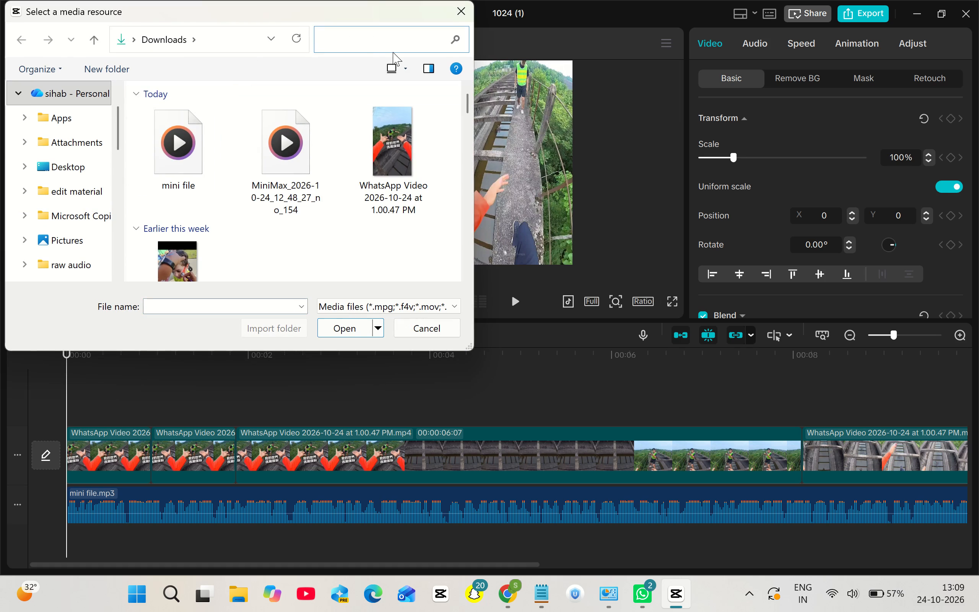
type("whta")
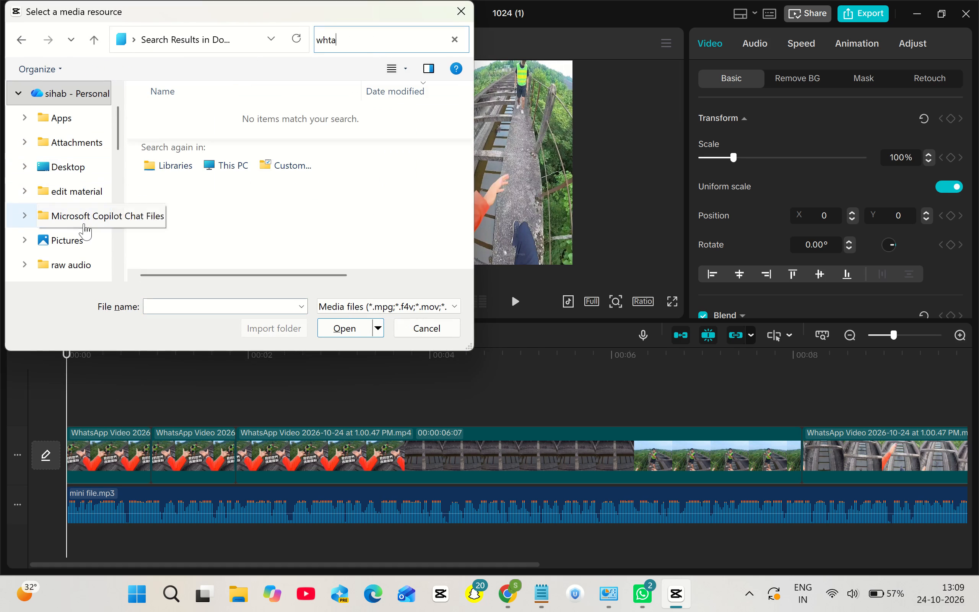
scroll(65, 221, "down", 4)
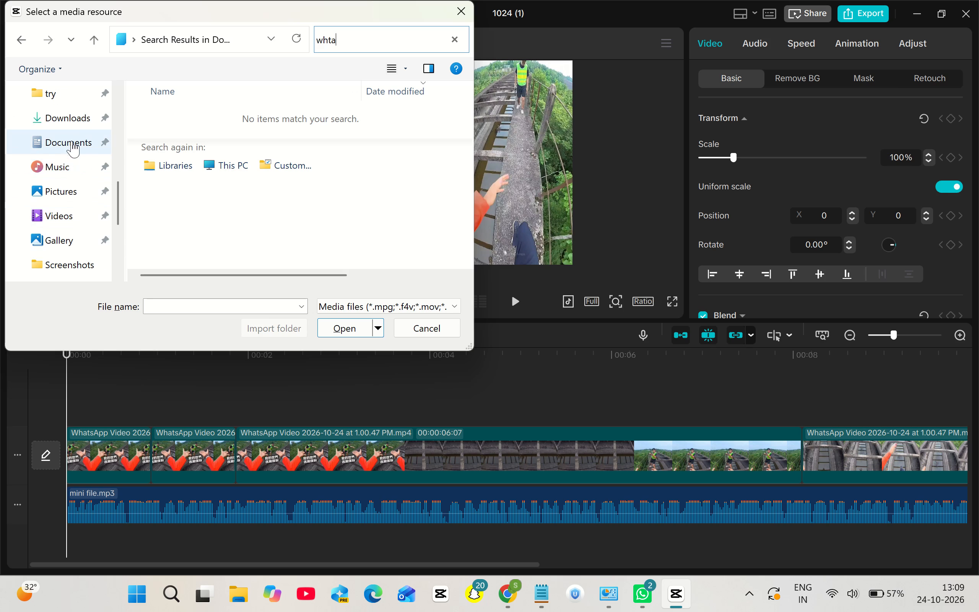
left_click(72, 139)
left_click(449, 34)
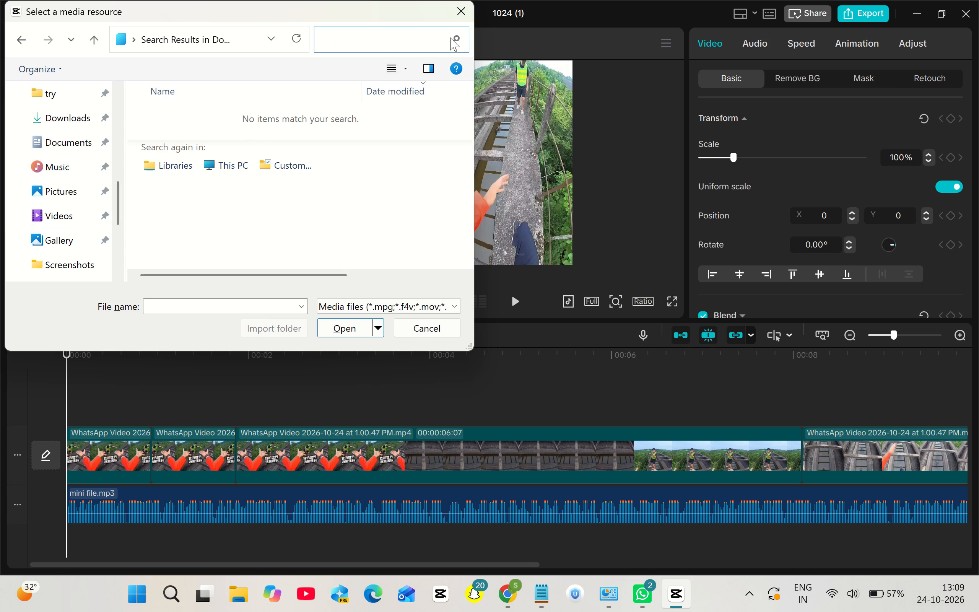
Find the WhatsApp Audio 2026-05-04 file in the Documents folder and import it as extracted audio.
left_click(74, 142)
scroll(331, 176, "down", 5)
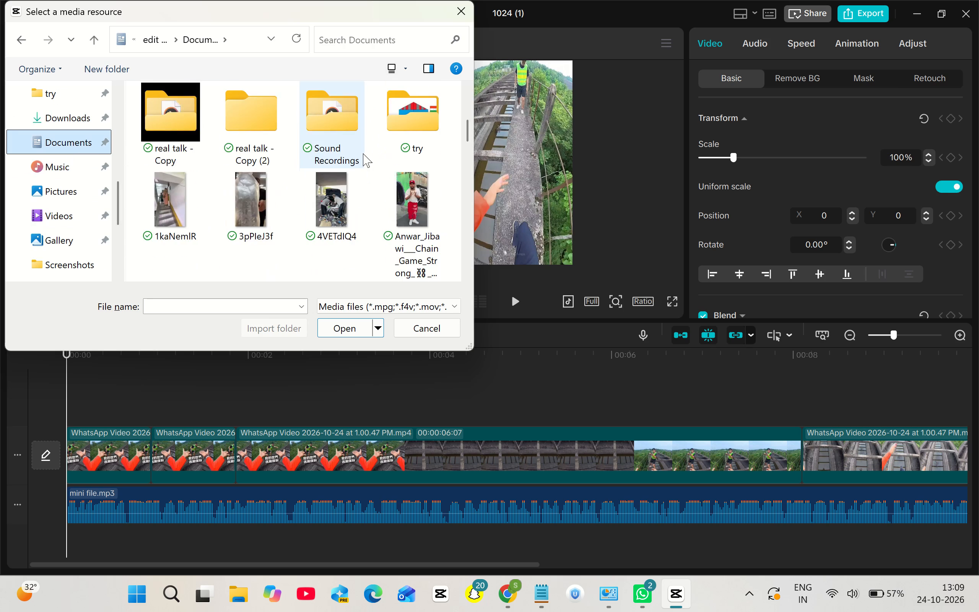
scroll(364, 153, "down", 19)
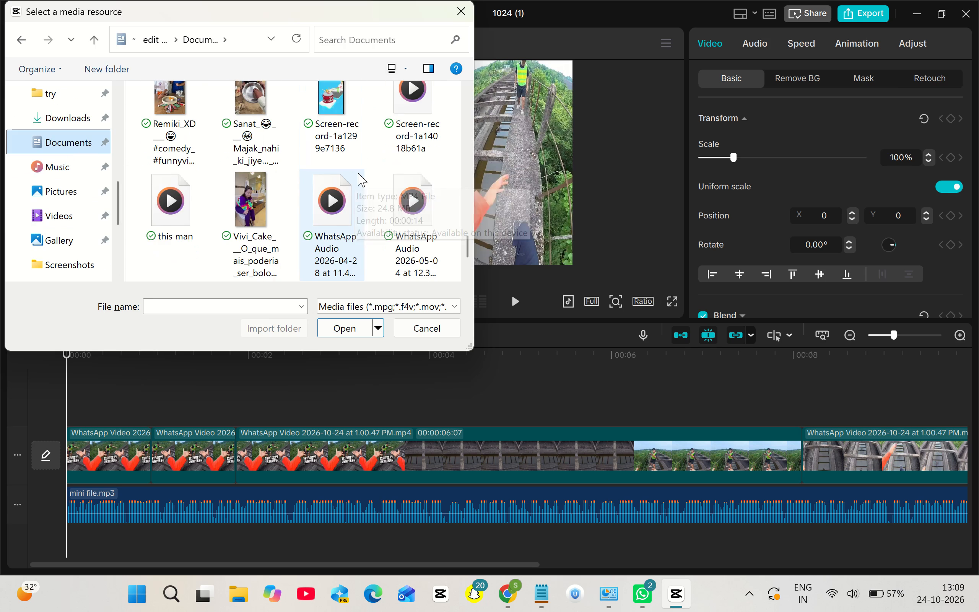
scroll(361, 173, "down", 3)
scroll(365, 156, "up", 3)
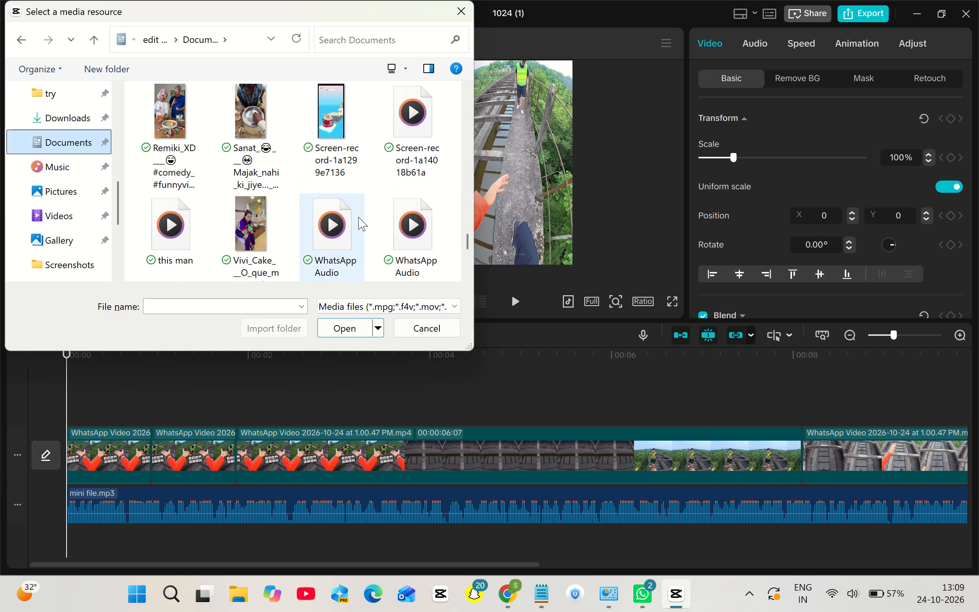
left_click(398, 221)
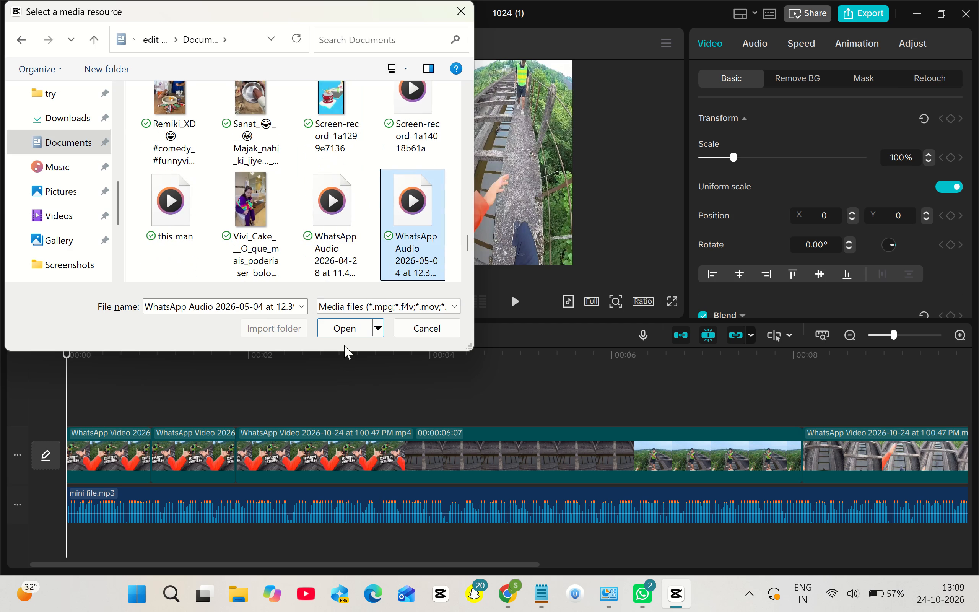
left_click(346, 334)
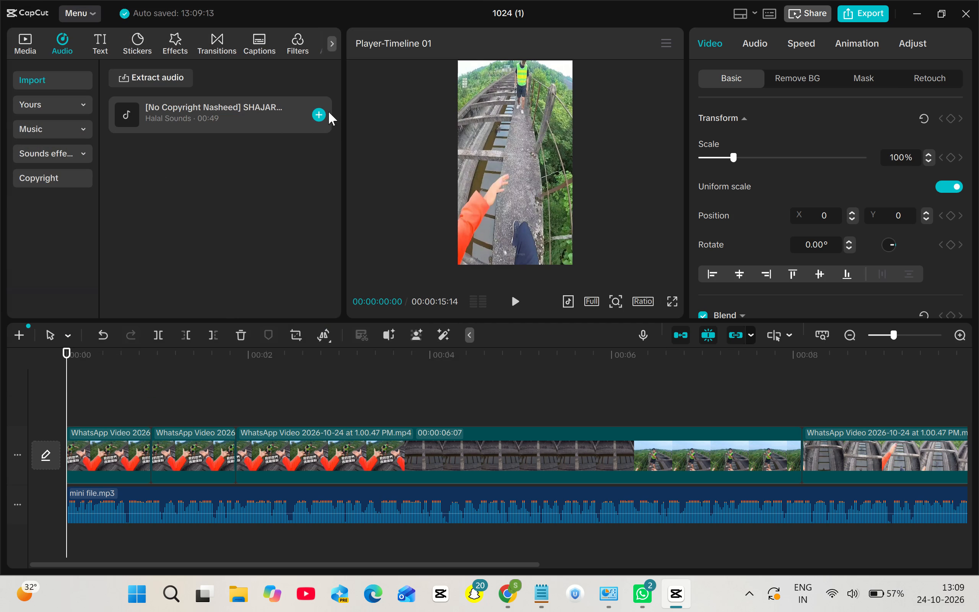
Add the imported SHAJARA background nasheed to the timeline at 00:00:00:00.
left_click(320, 113)
Cut off the nasheed clip's opening before 00:00:00:11 and move the remaining clip back to the timeline's start.
left_click(101, 383)
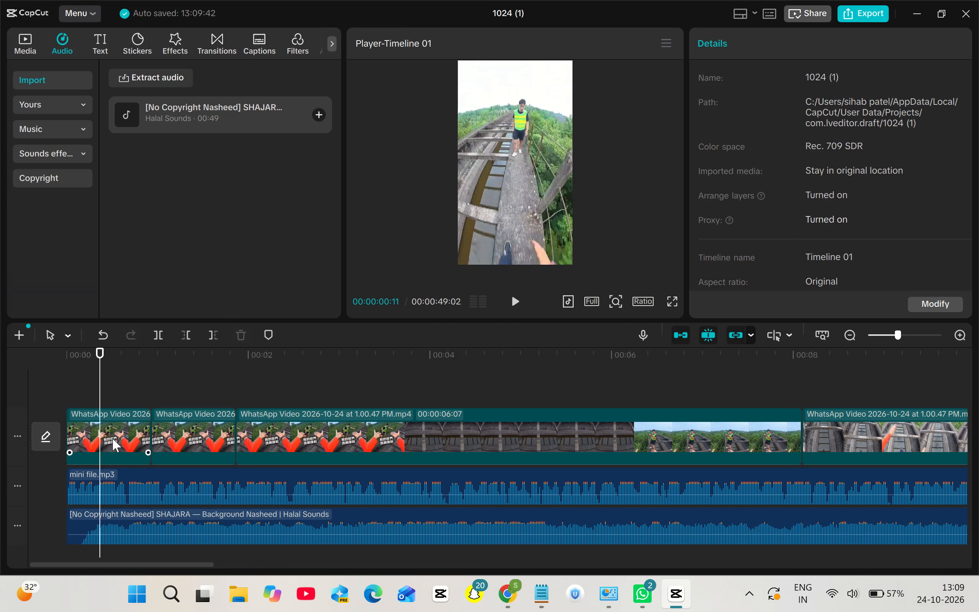
left_click(114, 523)
left_click(181, 333)
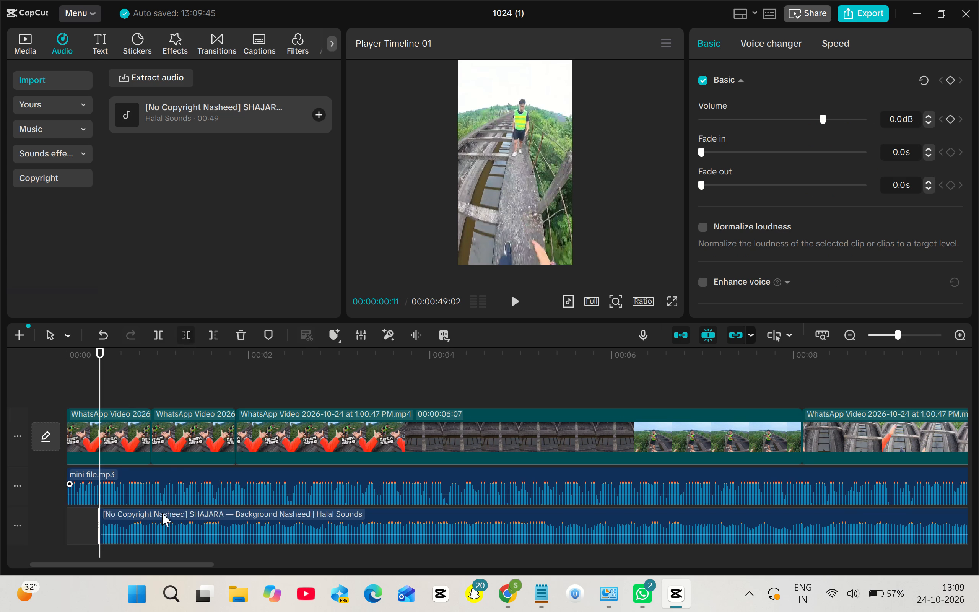
left_click_drag(162, 515, 129, 511)
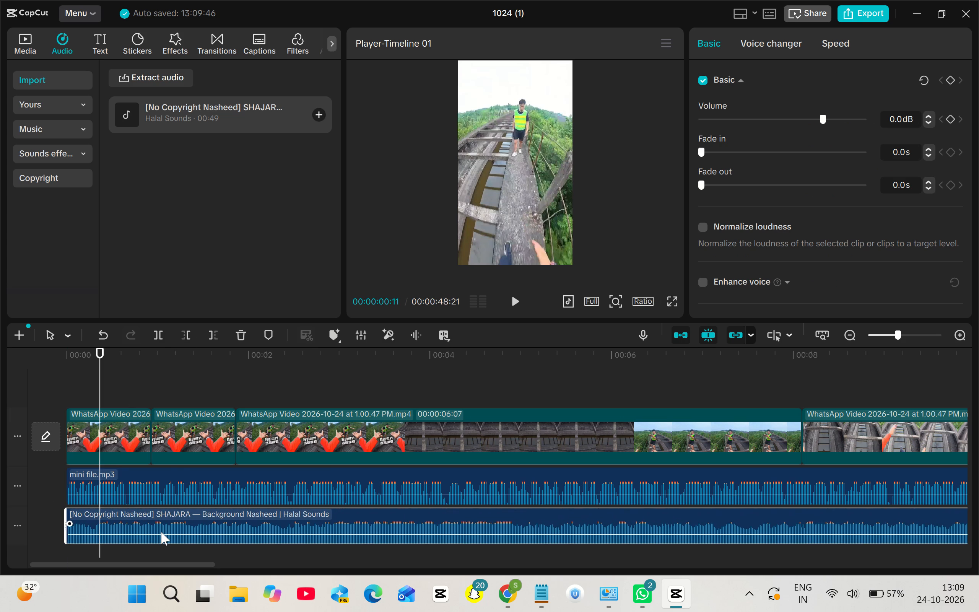
Lower the nasheed clip's volume to -7.3 dB.
left_click_drag(161, 535, 159, 539)
left_click(159, 539)
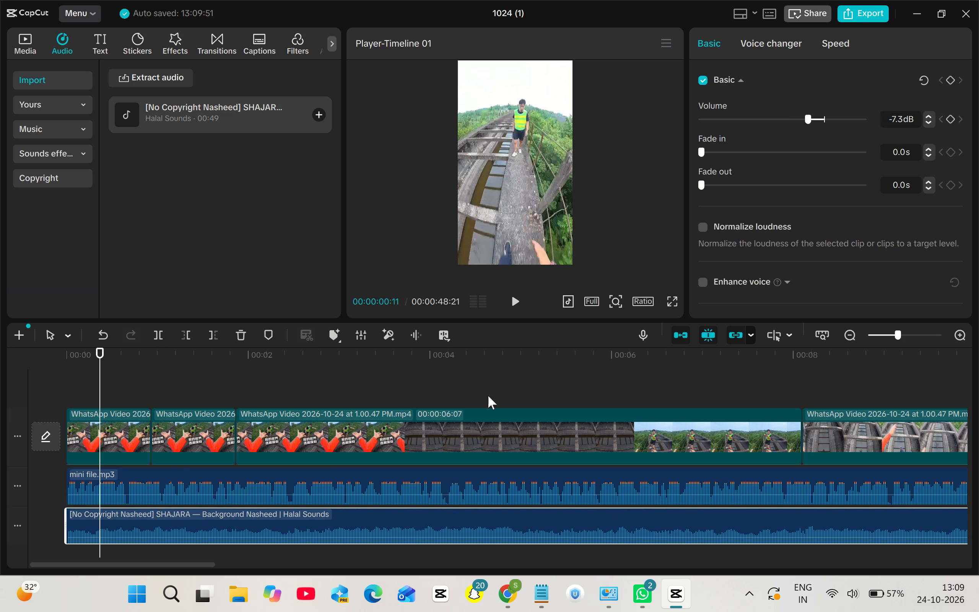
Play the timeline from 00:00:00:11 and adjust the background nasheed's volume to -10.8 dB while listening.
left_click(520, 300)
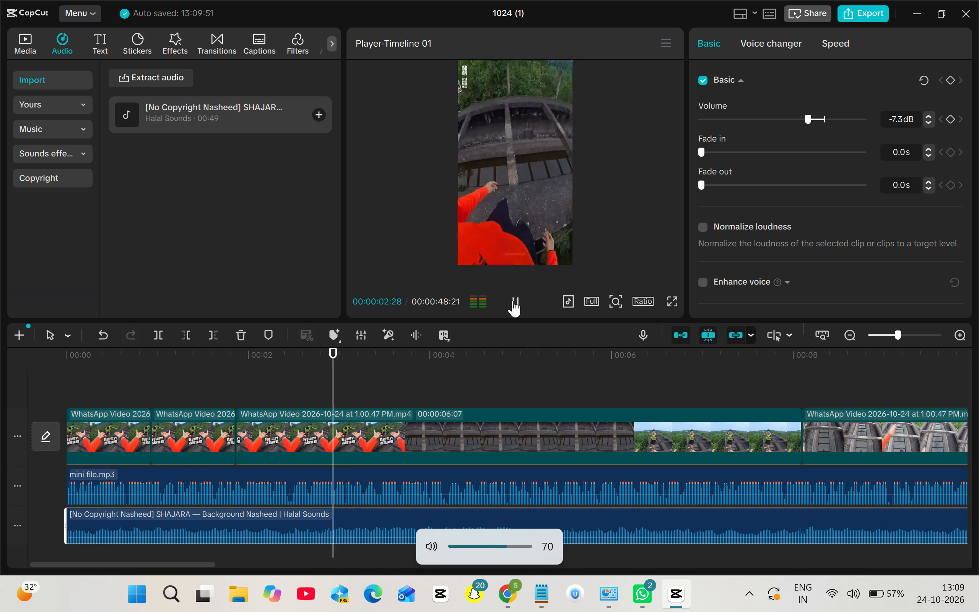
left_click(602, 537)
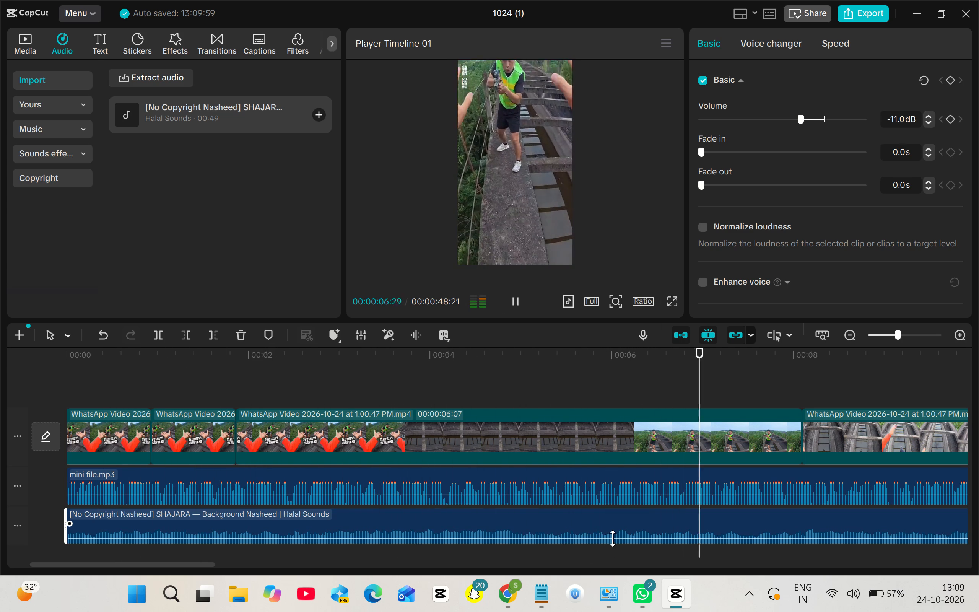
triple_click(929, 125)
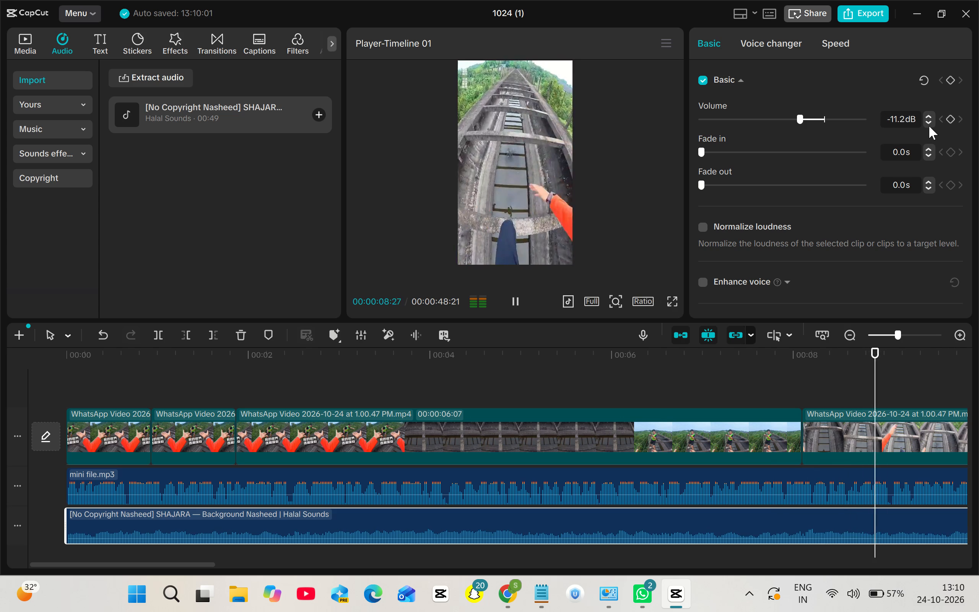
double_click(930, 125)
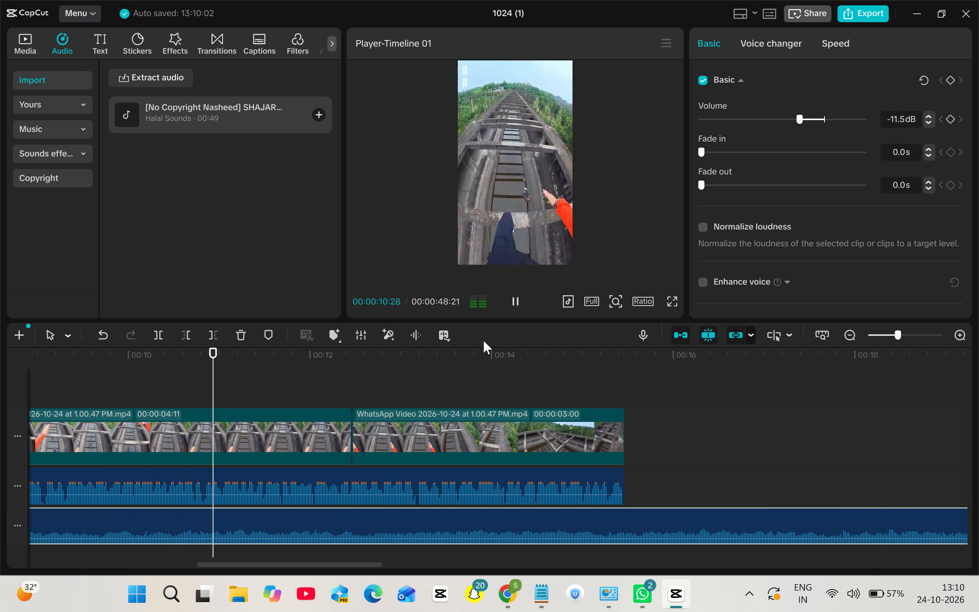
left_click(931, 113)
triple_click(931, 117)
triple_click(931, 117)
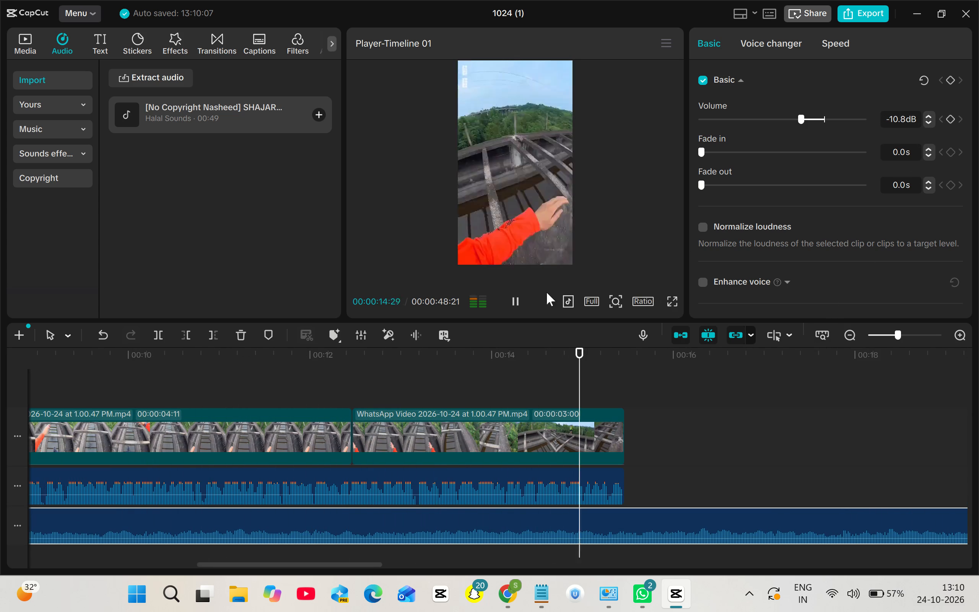
Pause at 00:00:15:13 where the video ends and delete the part of the background nasheed after that point.
left_click(518, 296)
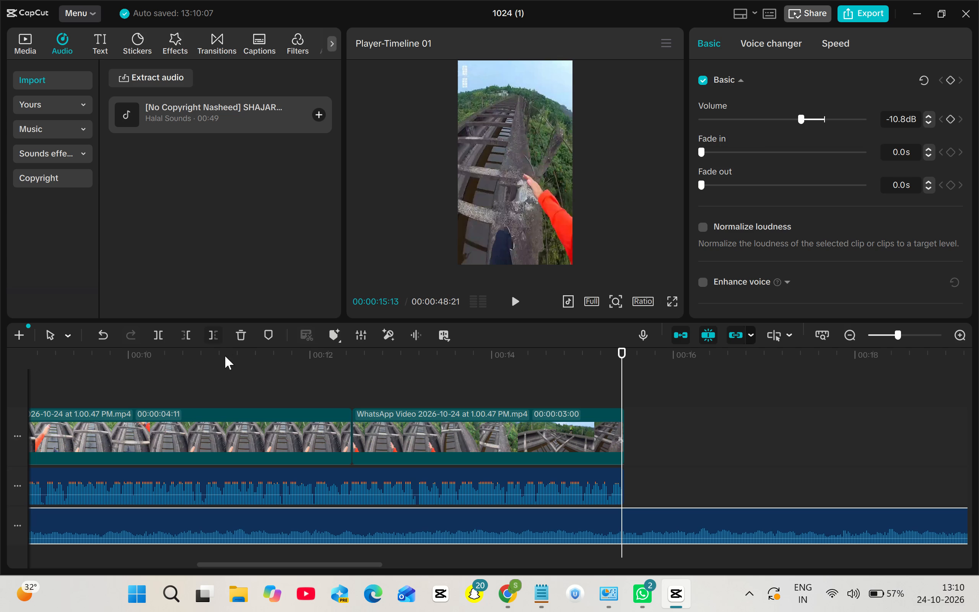
left_click(218, 336)
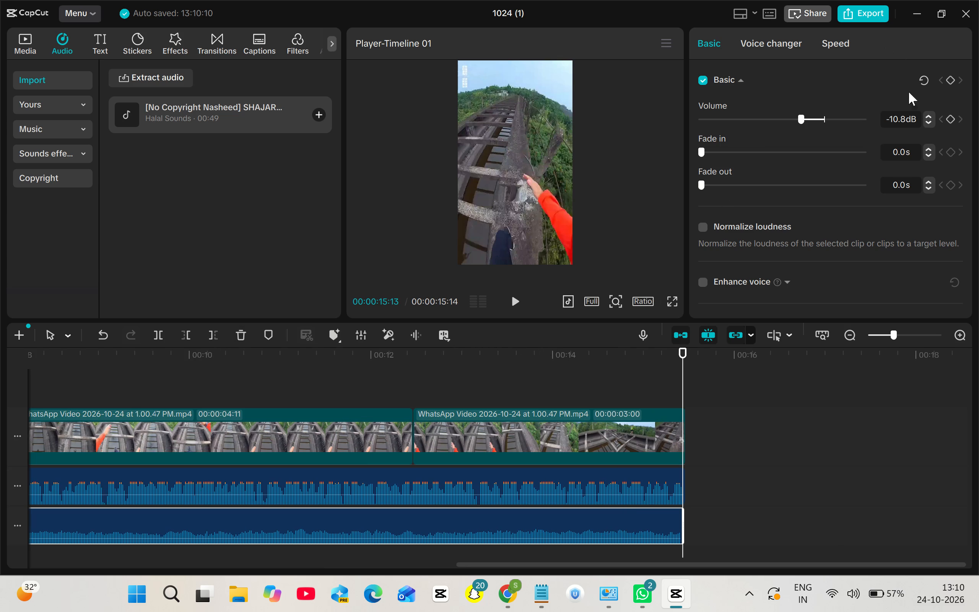
Set the trimmed background nasheed's volume to -9.8 dB.
triple_click(927, 117)
triple_click(927, 117)
triple_click(927, 117)
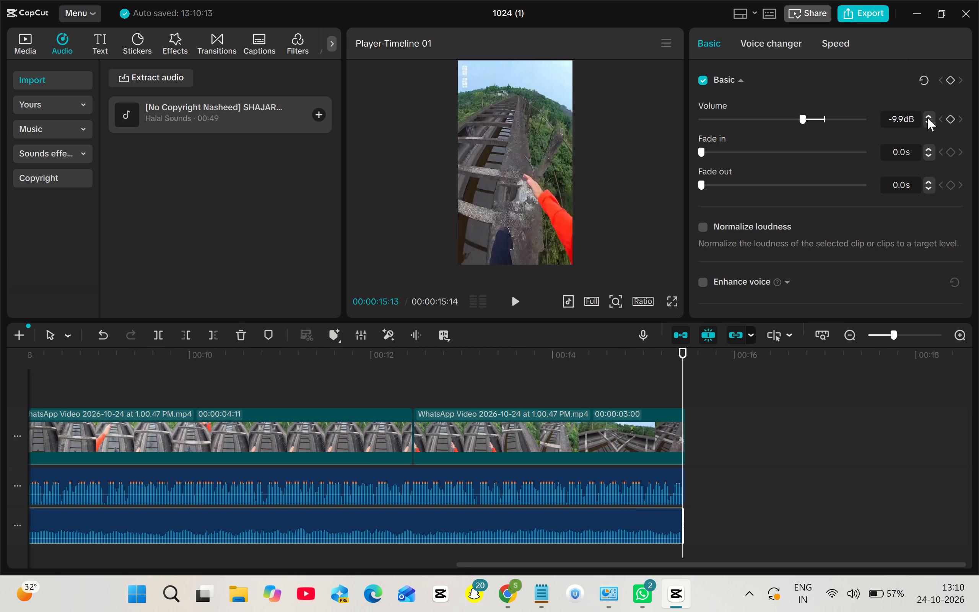
left_click(927, 117)
Export the video as 1024 (1) in 1080P, HEVC, mp4 at 30fps, and close the export window without sharing.
left_click(878, 7)
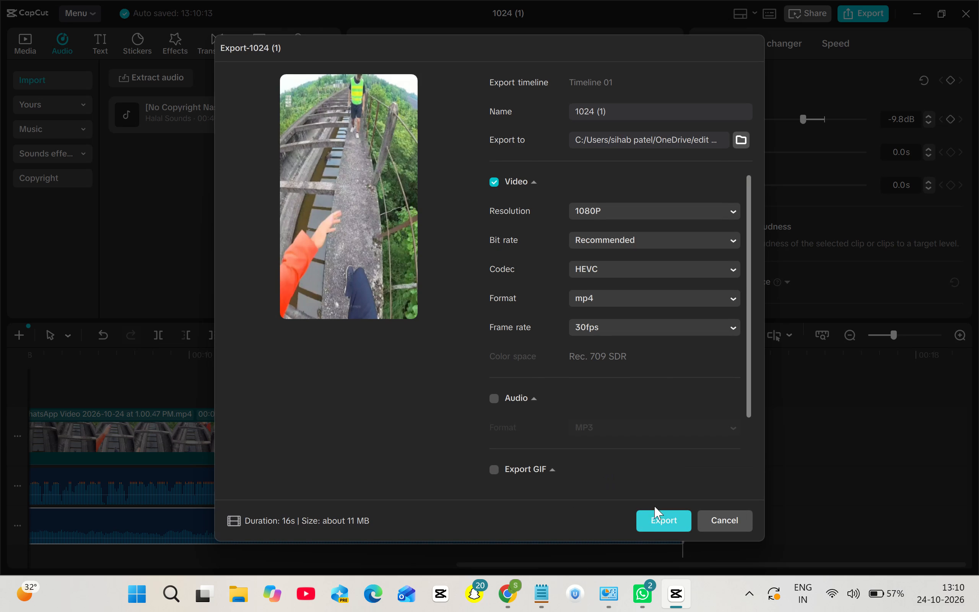
left_click(652, 522)
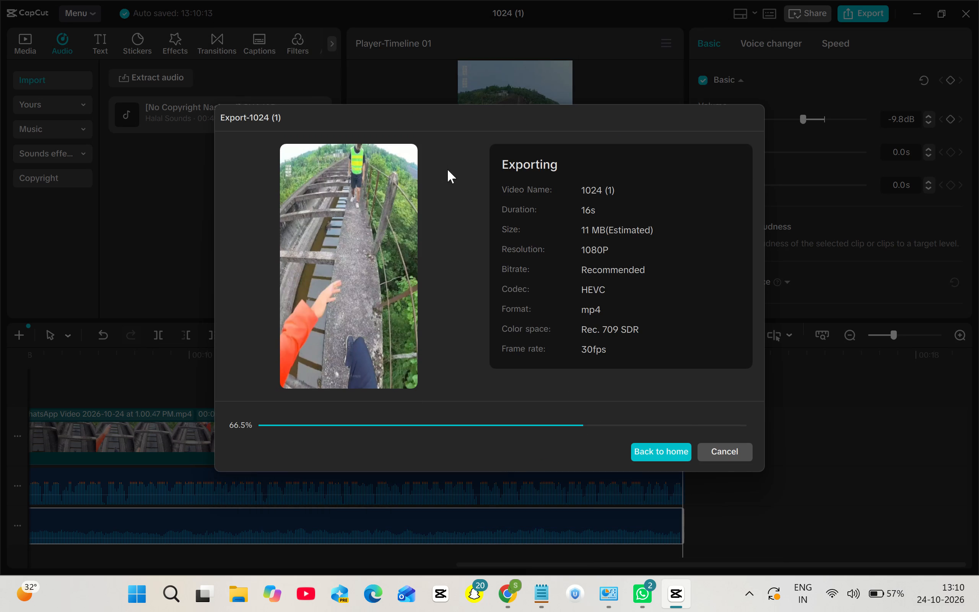
left_click(720, 462)
left_click(715, 459)
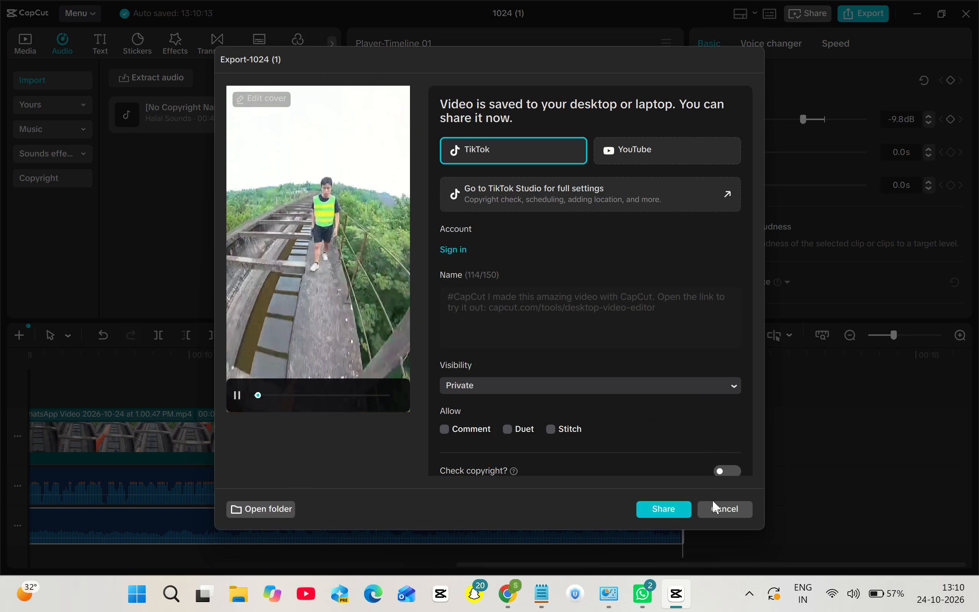
left_click(723, 505)
Return the playhead to 00:00:00:00 and add a default text clip there.
left_click(324, 356)
left_click_drag(325, 365, 52, 273)
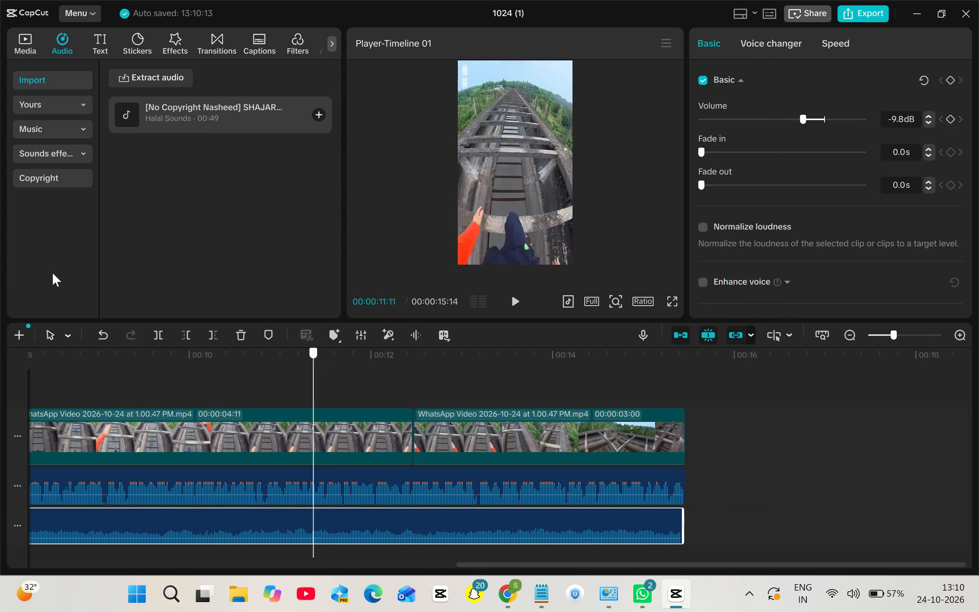
left_click_drag(52, 273, 0, 212)
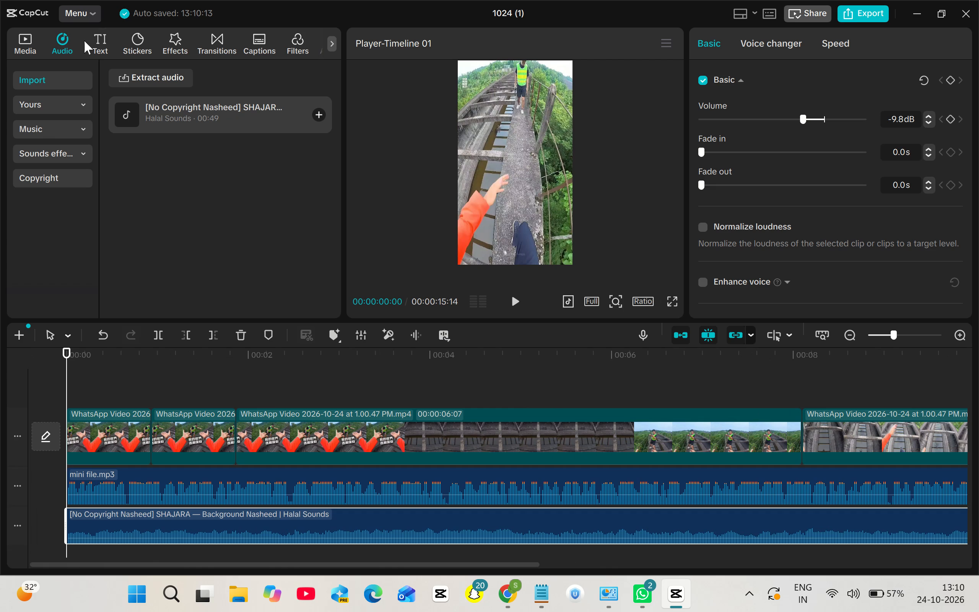
left_click(84, 41)
left_click(94, 45)
left_click(159, 129)
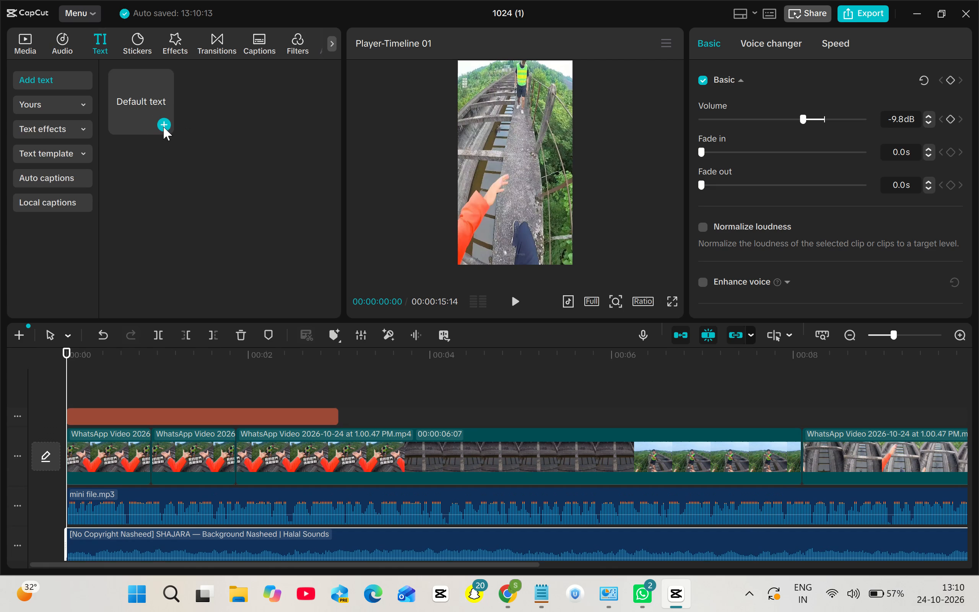
Replace the default text with "This Video Made For Educational".
left_click_drag(783, 126, 700, 102)
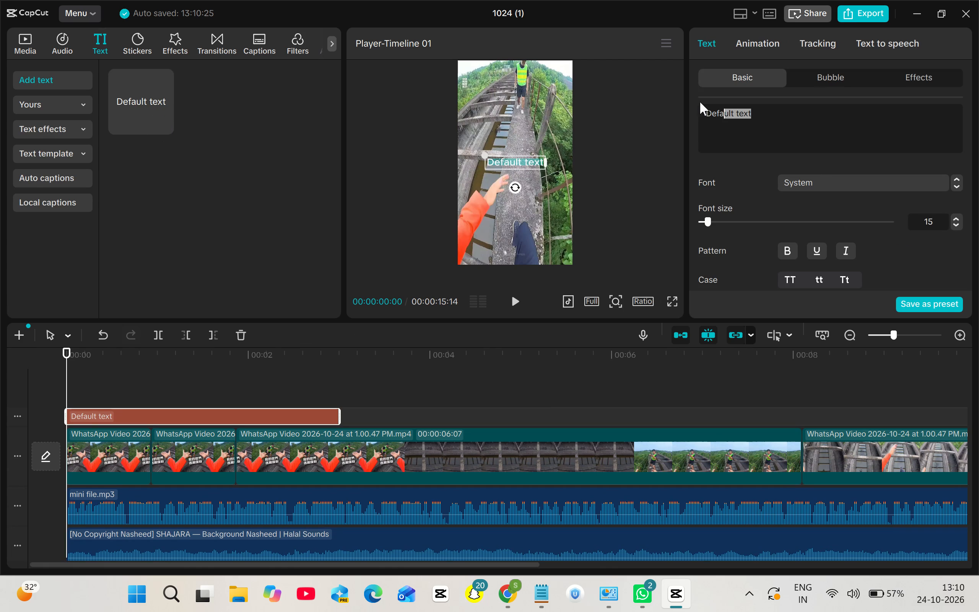
left_click_drag(700, 102, 697, 101)
key("BackSpace")
key("BackSpace")
type("This")
key("space")
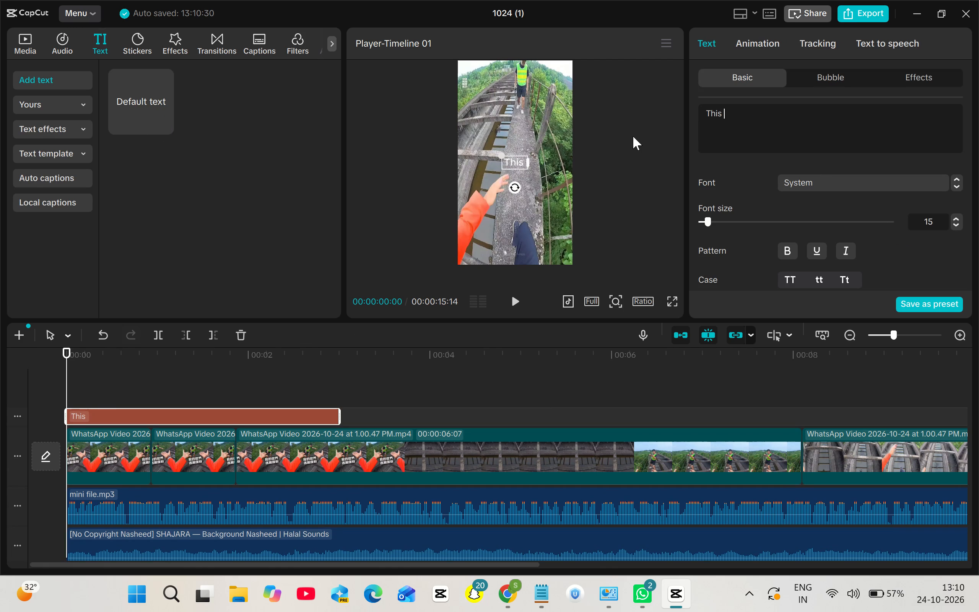
type("Video Made FOr e")
key("BackSpace")
key("BackSpace")
key("BackSpace")
key("BackSpace")
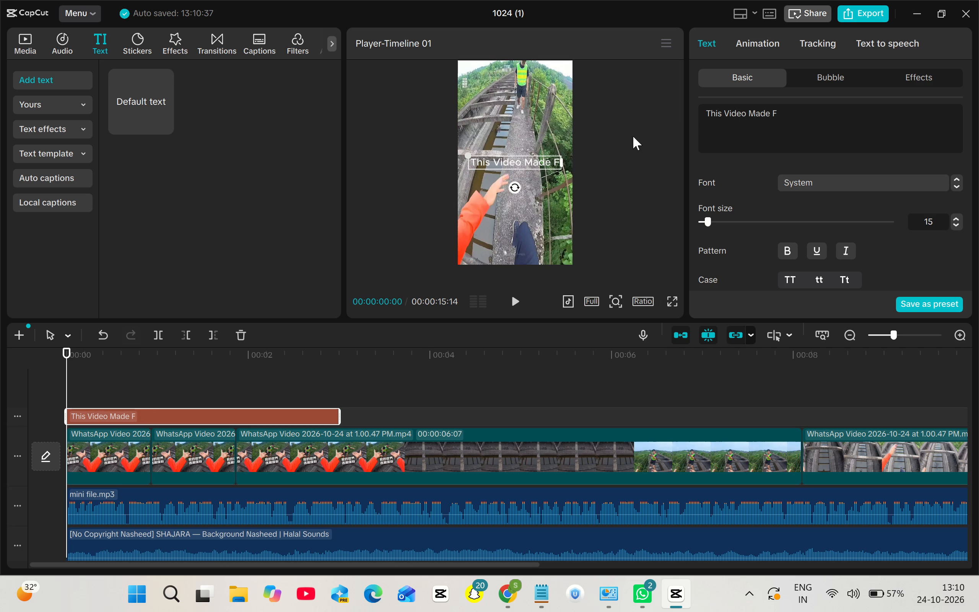
type("or Educatu")
key("BackSpace")
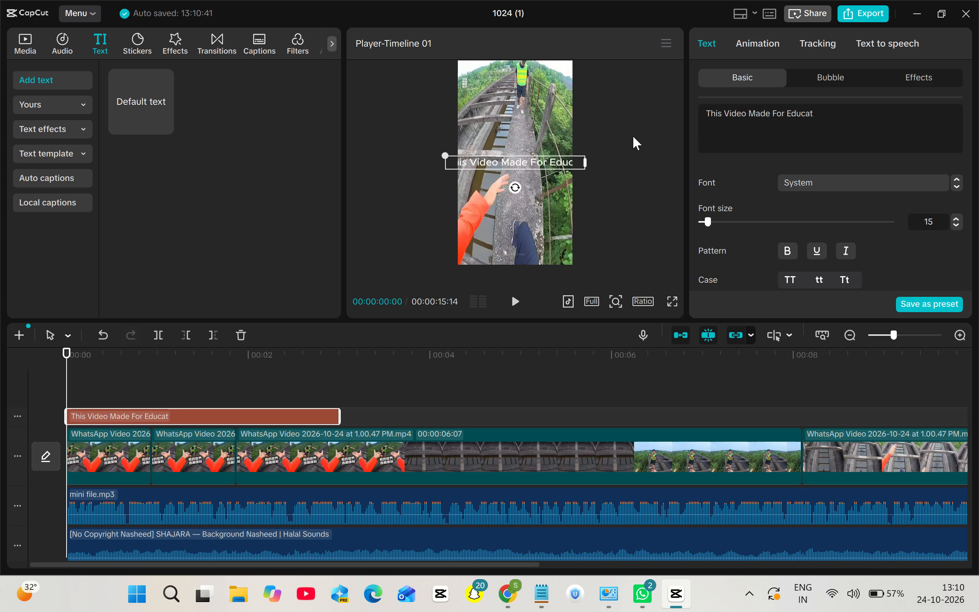
type("ional")
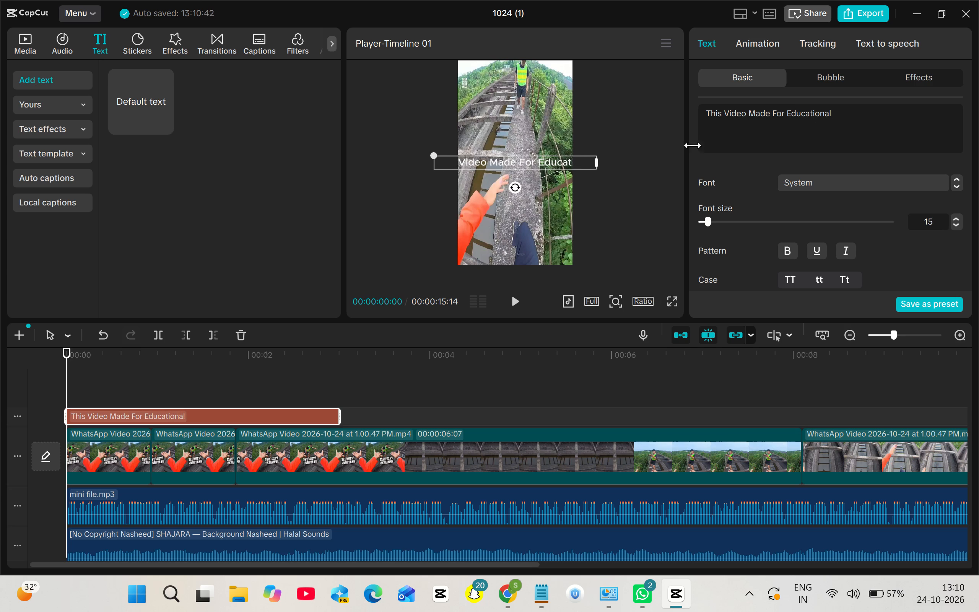
Make the text bold and shrink it to about 56% scale so it fits inside the frame.
left_click(793, 247)
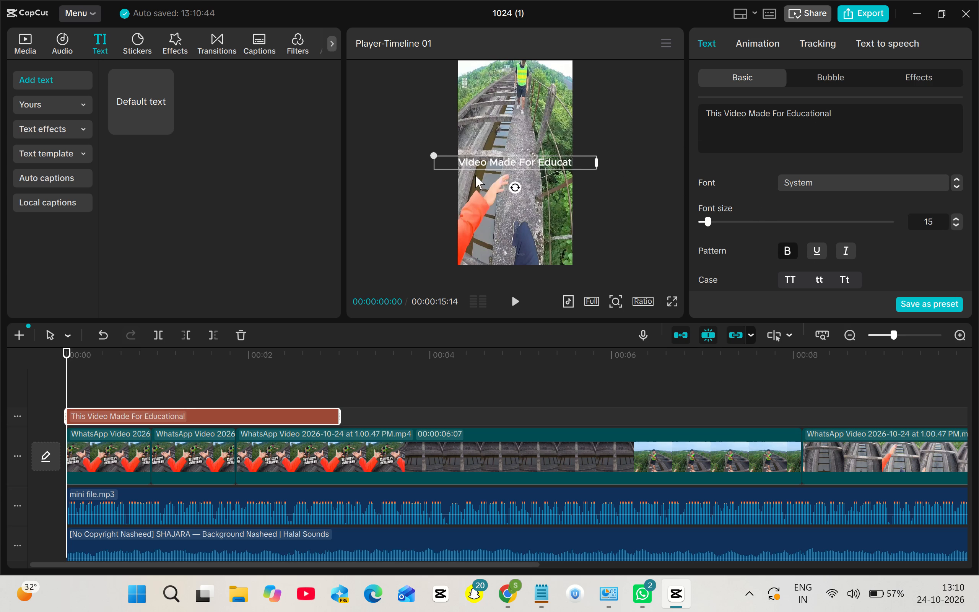
left_click_drag(435, 158, 475, 170)
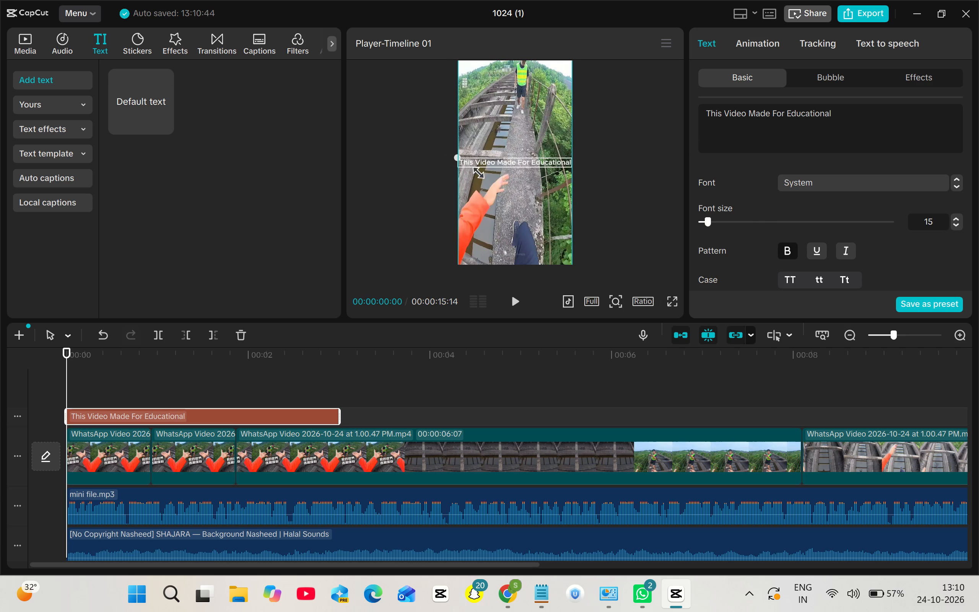
left_click_drag(475, 170, 491, 169)
Move the text to the bottom centre of the video frame, at about X 0, Y -1846.
left_click_drag(506, 161, 505, 168)
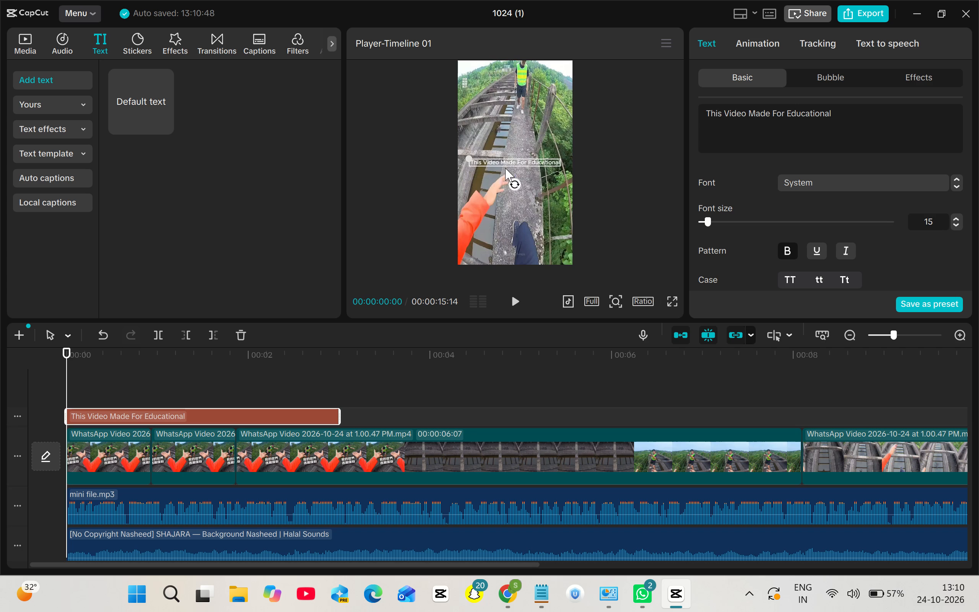
left_click_drag(505, 168, 513, 256)
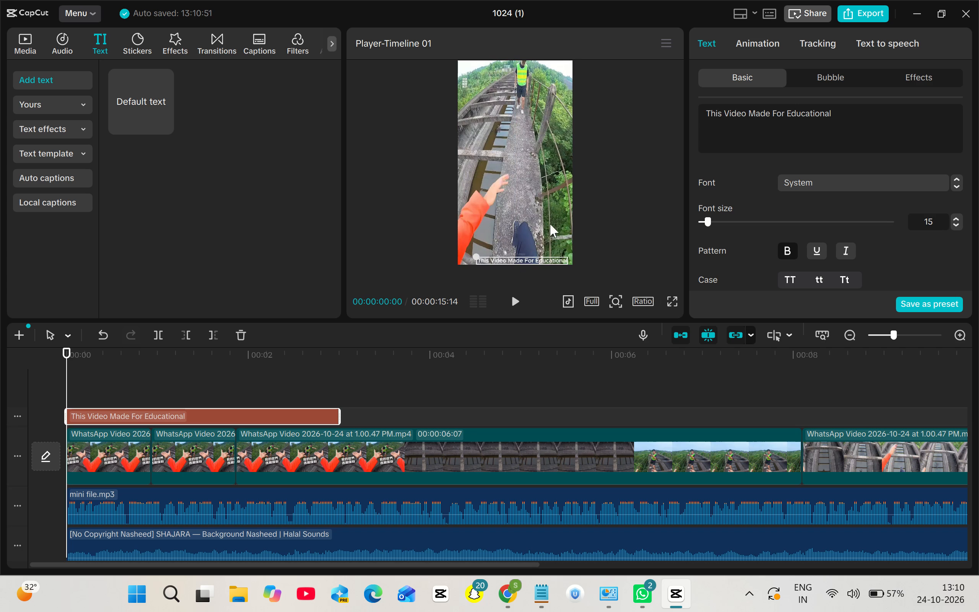
left_click_drag(522, 259, 516, 256)
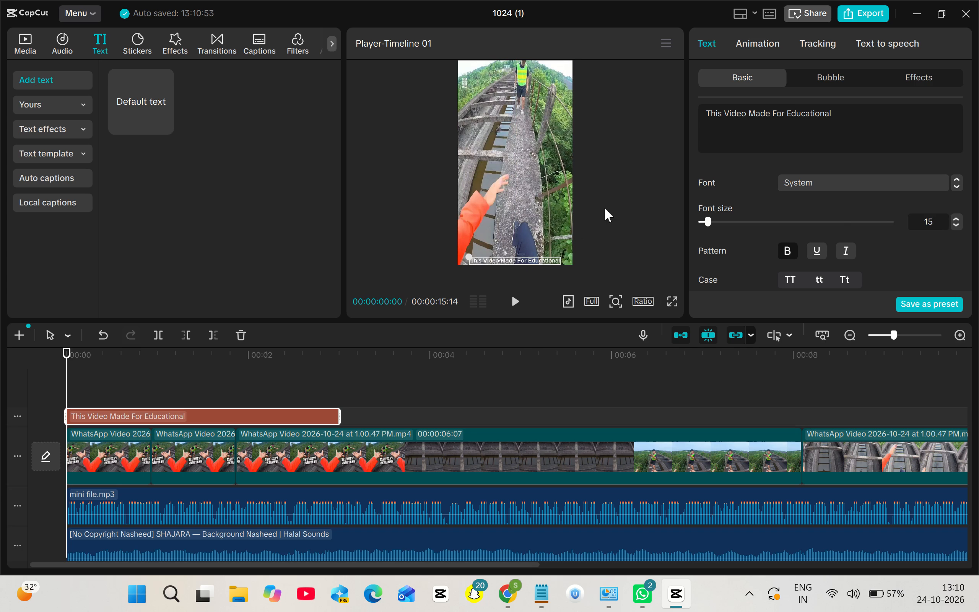
left_click(636, 189)
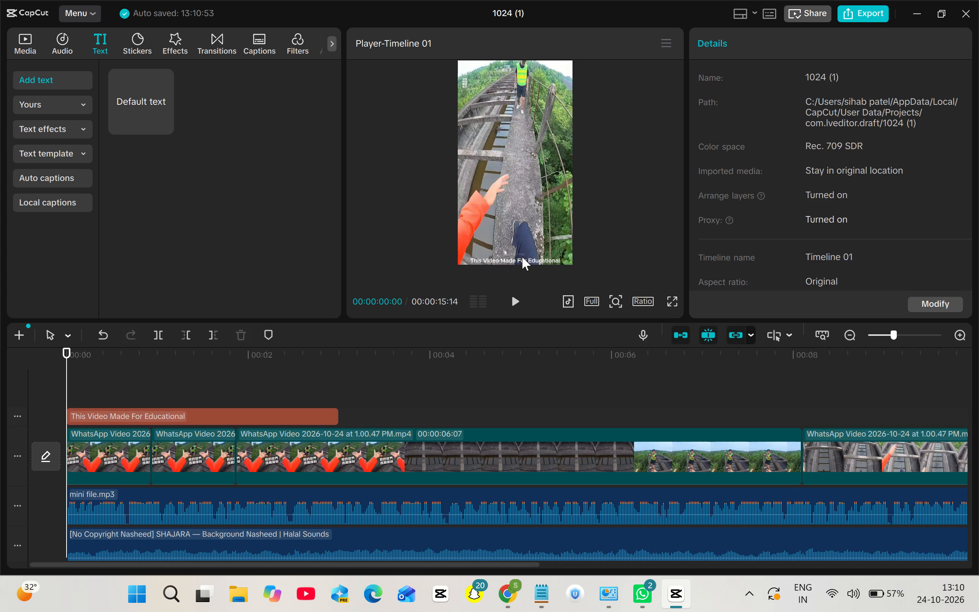
Set the text's line spacing to -5 and its alignment to right.
left_click(522, 257)
scroll(775, 211, "down", 3)
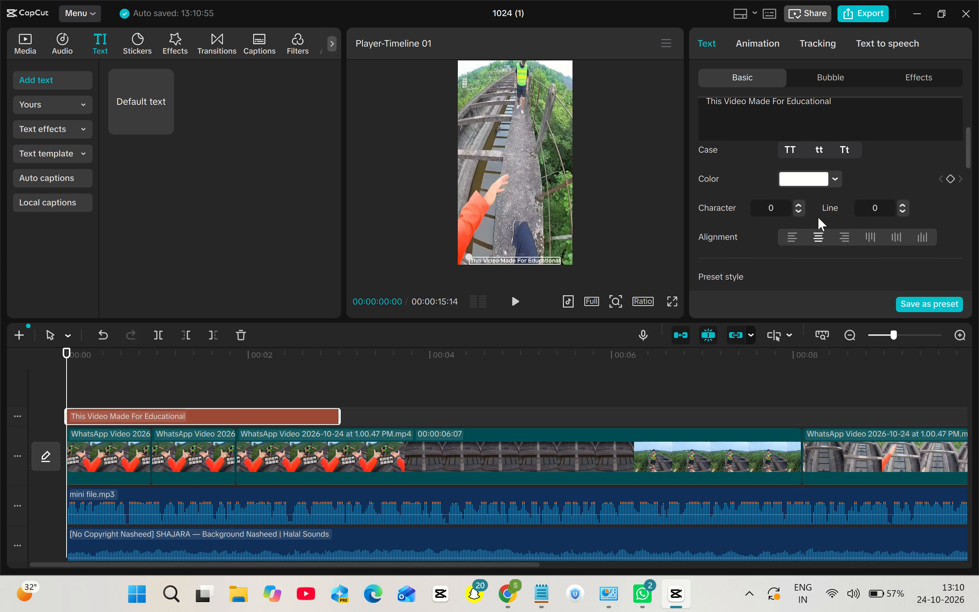
triple_click(900, 210)
left_click(901, 209)
left_click(901, 210)
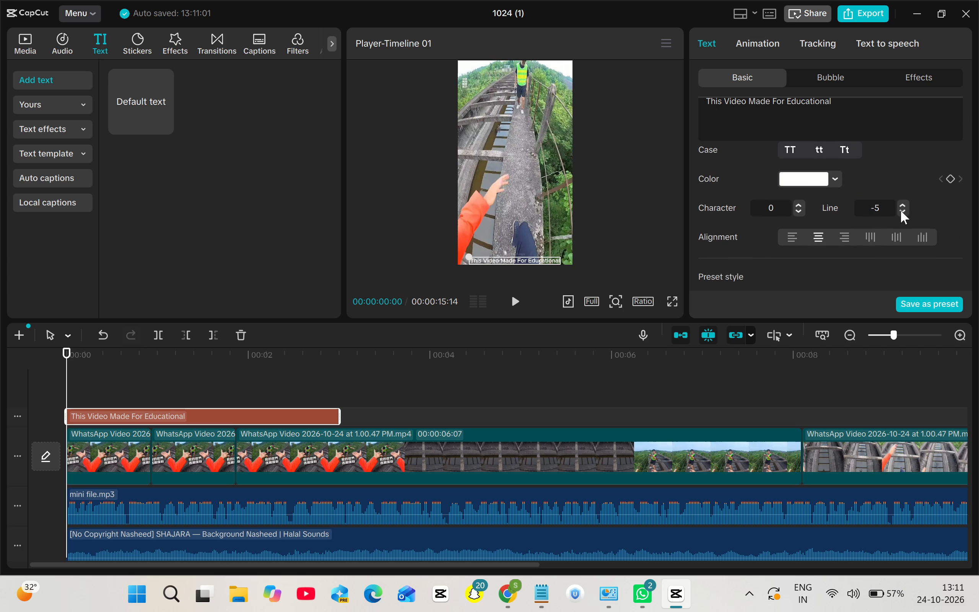
left_click(842, 239)
left_click(844, 238)
Lower the disclaimer text slightly at the bottom of the frame, to position X 0, Y -1874.
scroll(782, 213, "down", 6)
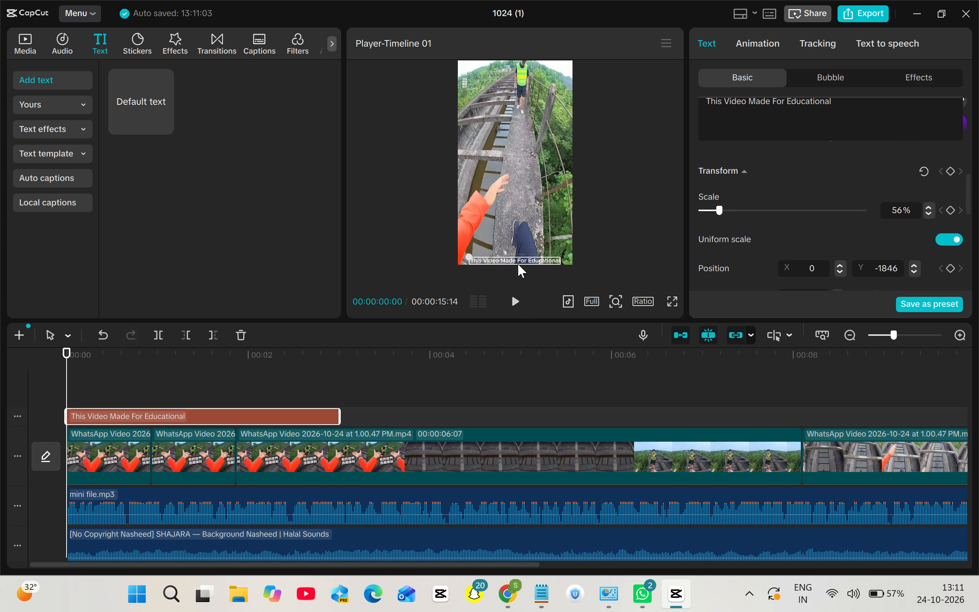
scroll(767, 196, "down", 2)
left_click(840, 180)
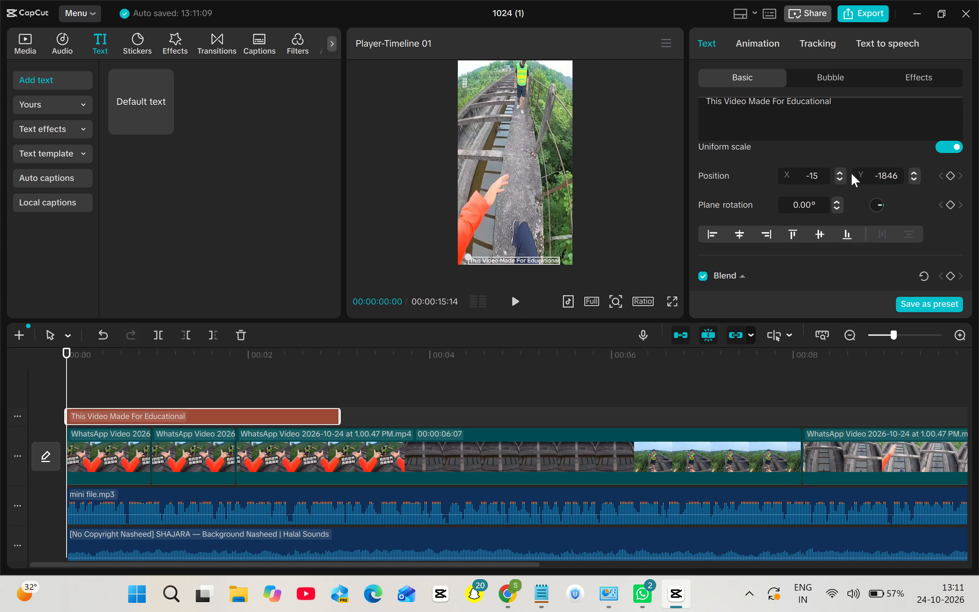
left_click(846, 173)
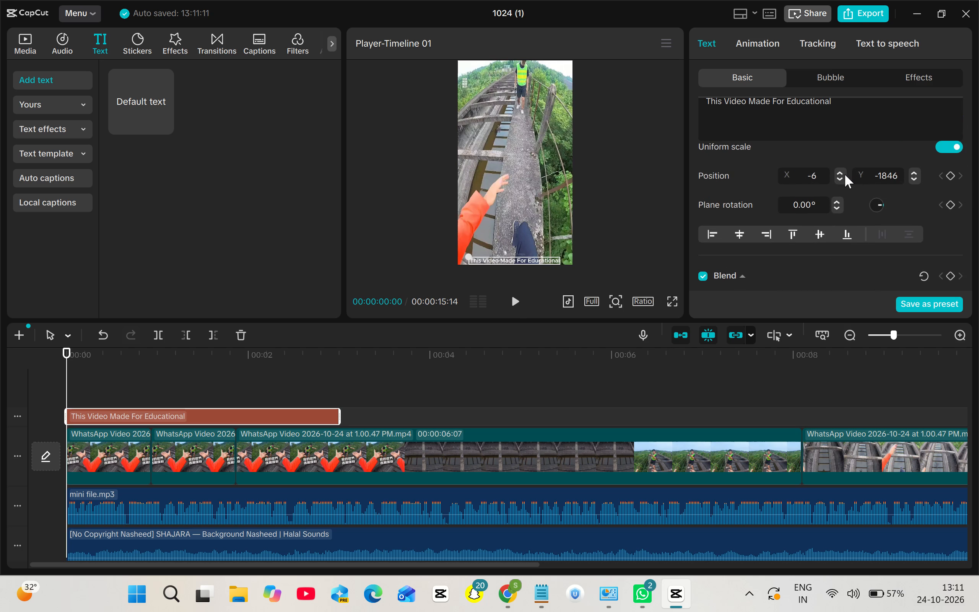
double_click(845, 174)
left_click(845, 174)
double_click(845, 174)
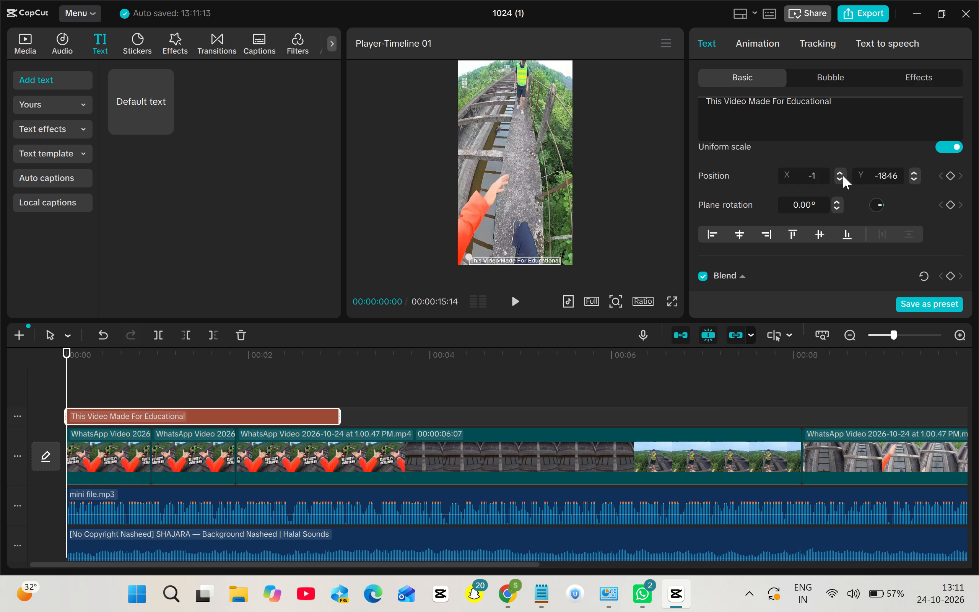
left_click(843, 176)
left_click(911, 179)
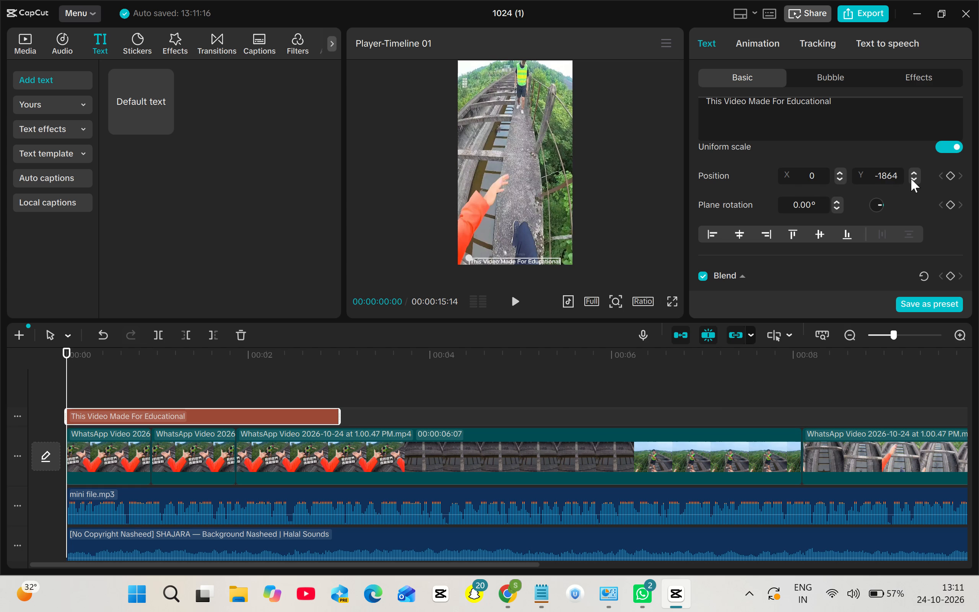
left_click(912, 179)
left_click(910, 179)
Extend the disclaimer text clip on the timeline so it lasts until the end of the video.
left_click(574, 353)
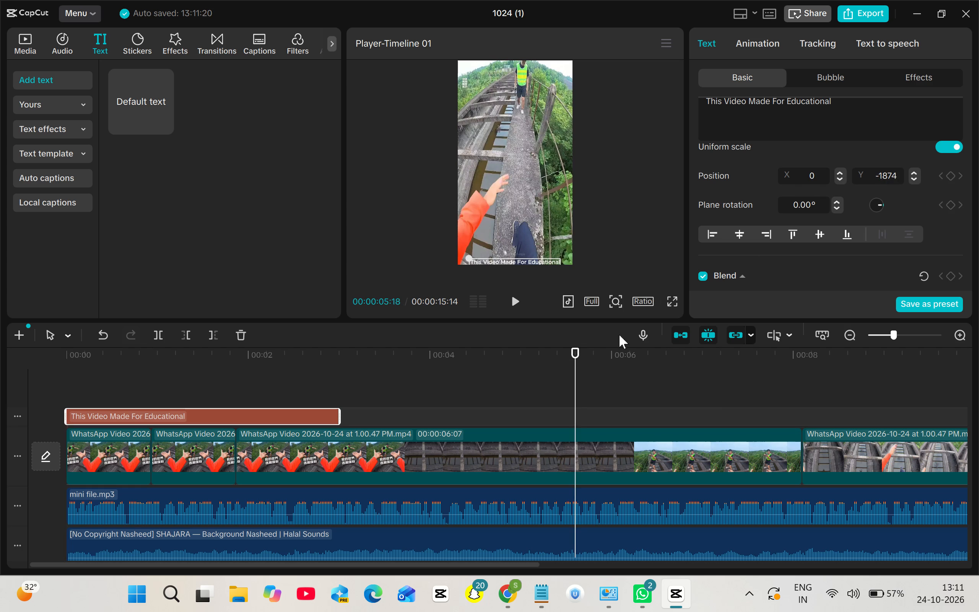
left_click(270, 365)
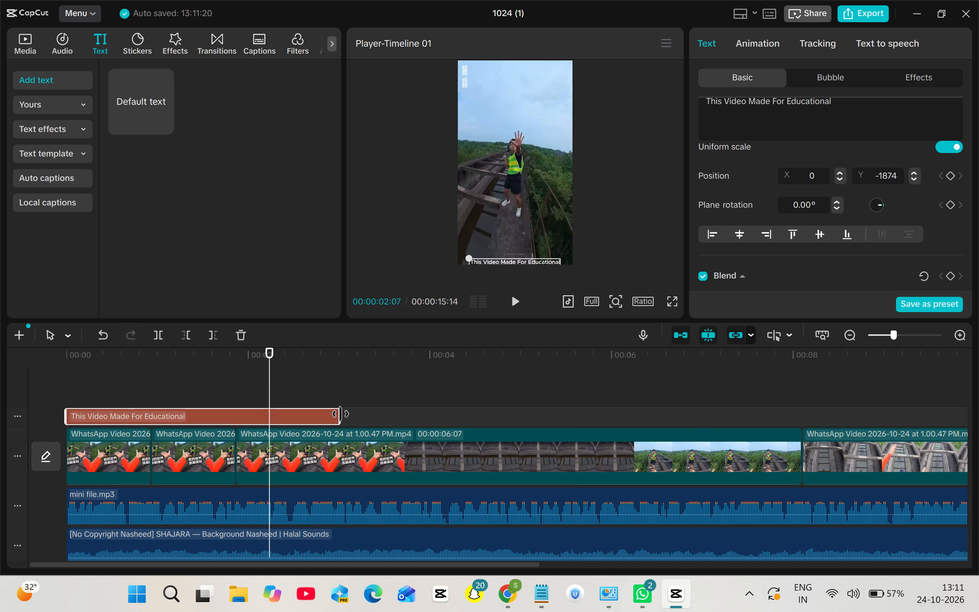
left_click_drag(340, 414, 575, 375)
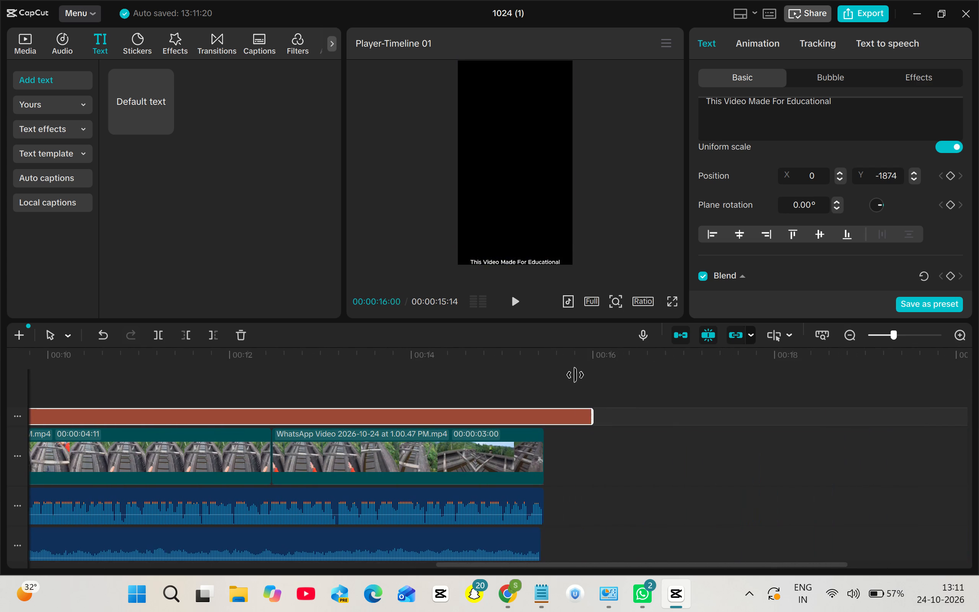
left_click_drag(575, 375, 535, 342)
left_click(501, 371)
left_click_drag(501, 371, 0, 182)
Duplicate the disclaimer text clip onto a track above, starting at the beginning of the timeline.
left_click(302, 404)
left_click(306, 415)
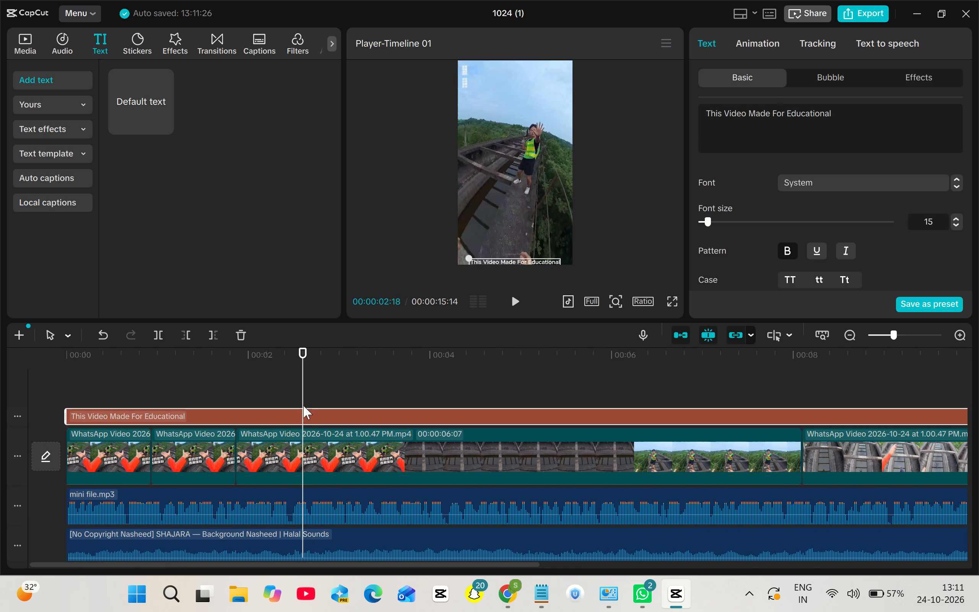
key("ctrl+c")
left_click(123, 384)
left_click_drag(123, 384, 52, 364)
key("ctrl+v")
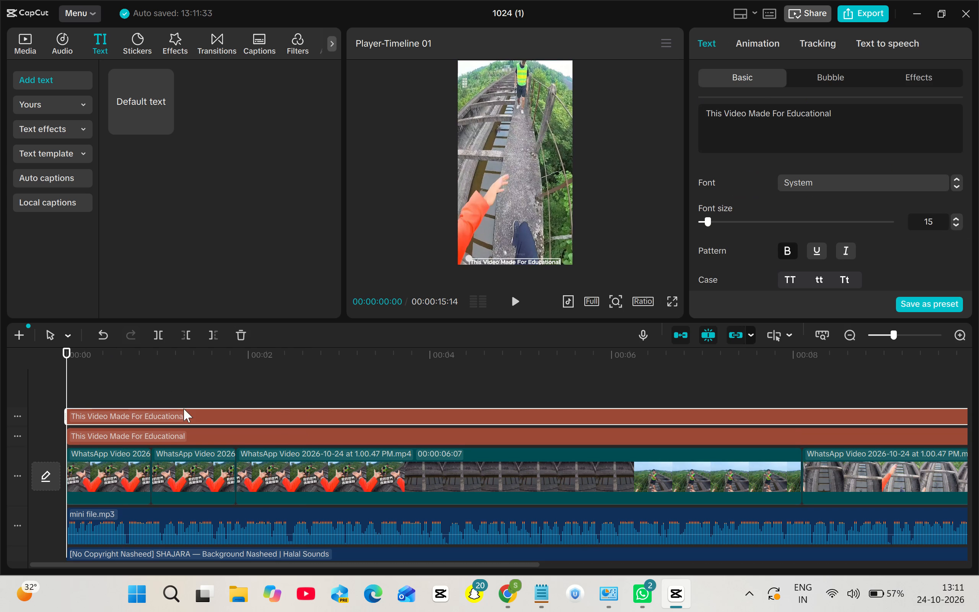
Move the duplicated text to the top centre of the video frame.
left_click_drag(524, 260, 523, 89)
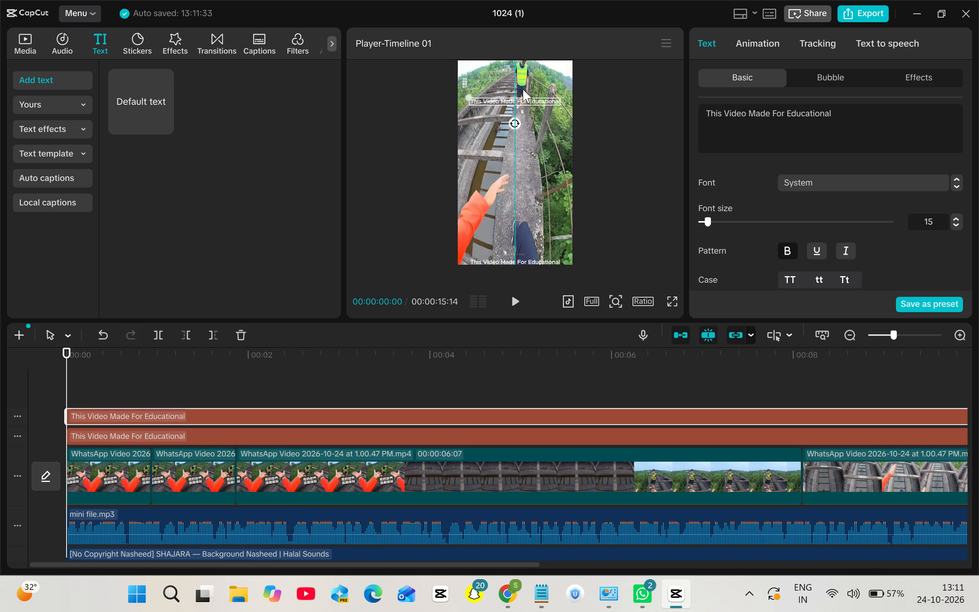
left_click_drag(523, 89, 522, 61)
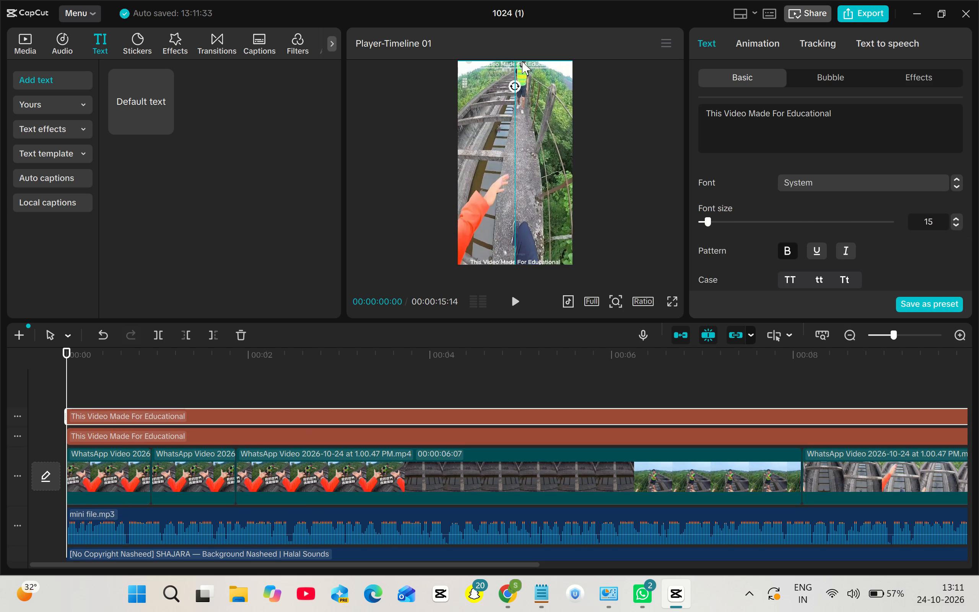
left_click_drag(522, 61, 522, 61)
Replace the duplicated text with "Credit:- Respective Owner".
left_click_drag(844, 116, 659, 112)
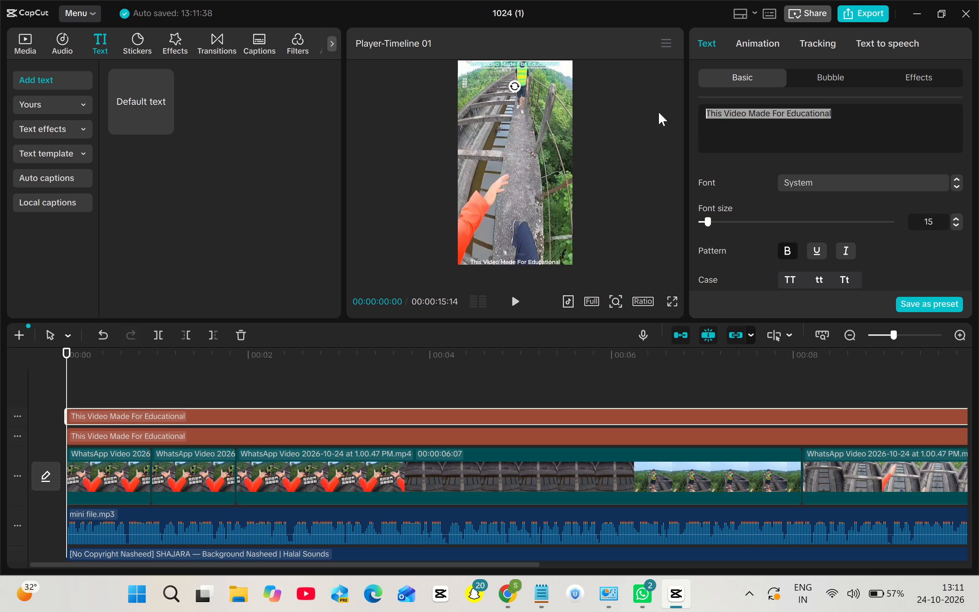
left_click_drag(659, 112, 650, 111)
key("BackSpace")
key("BackSpace")
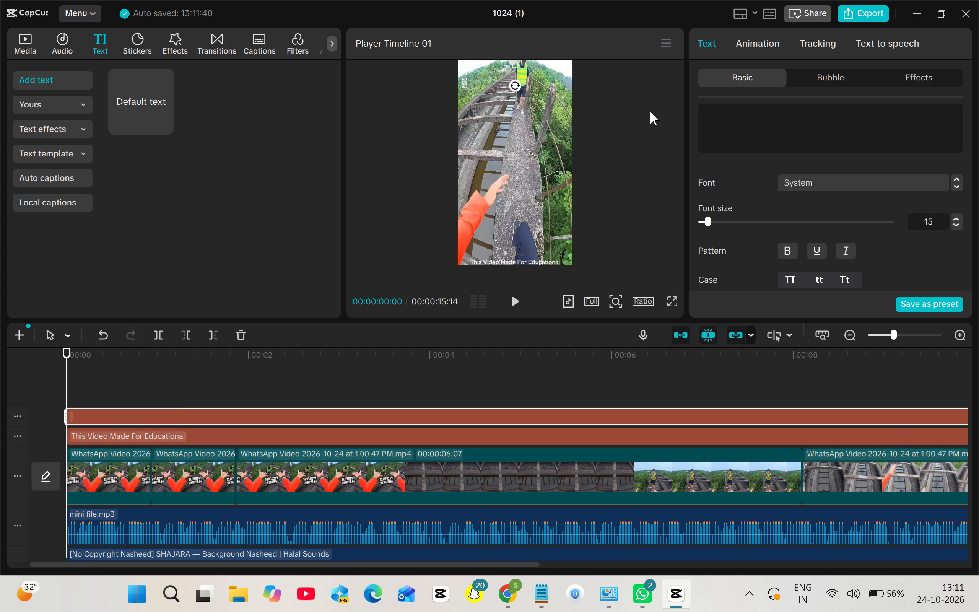
type("Credit")
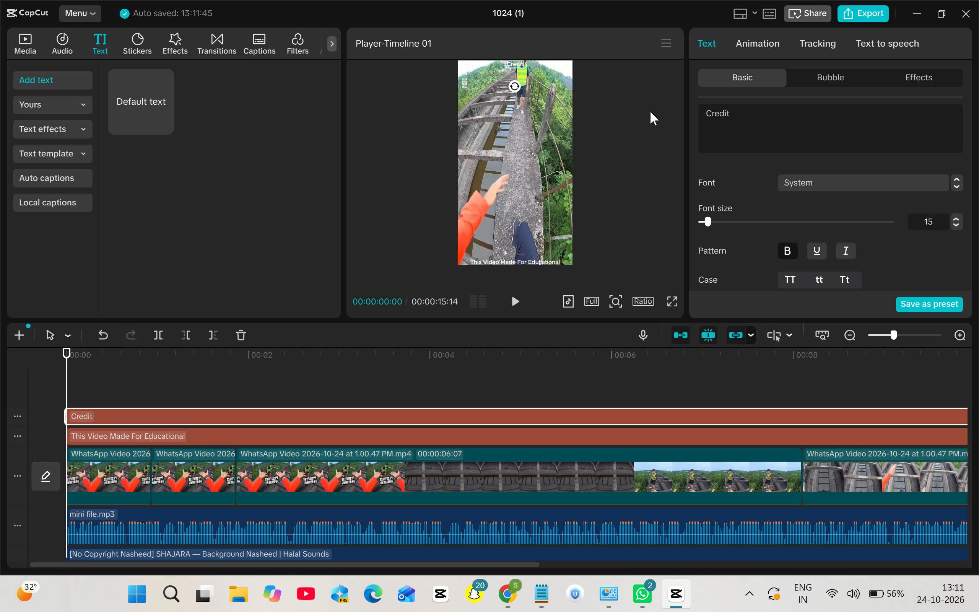
key("shift+colon")
key("minus")
key("space")
type("Respective")
key("space")
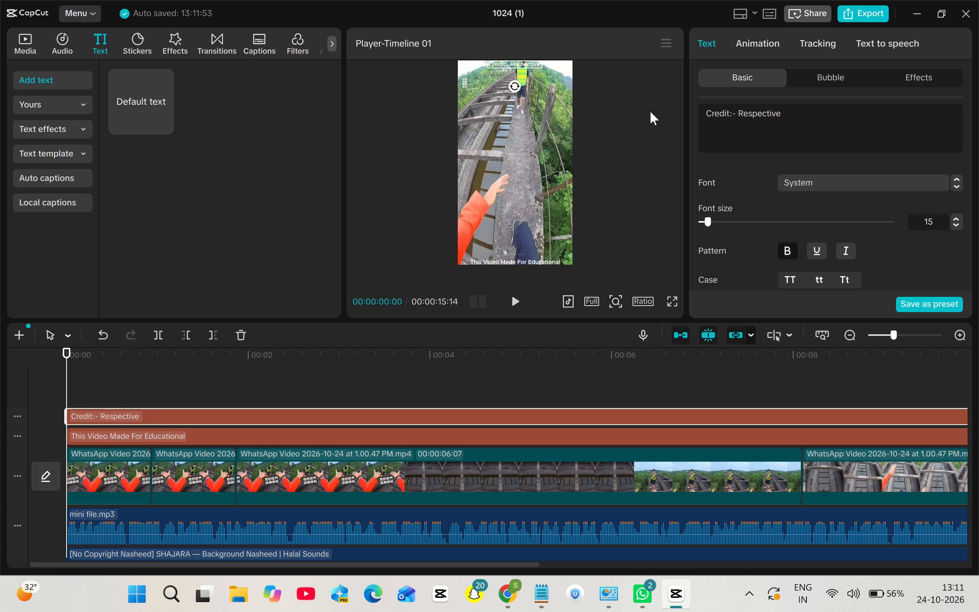
type("Owner")
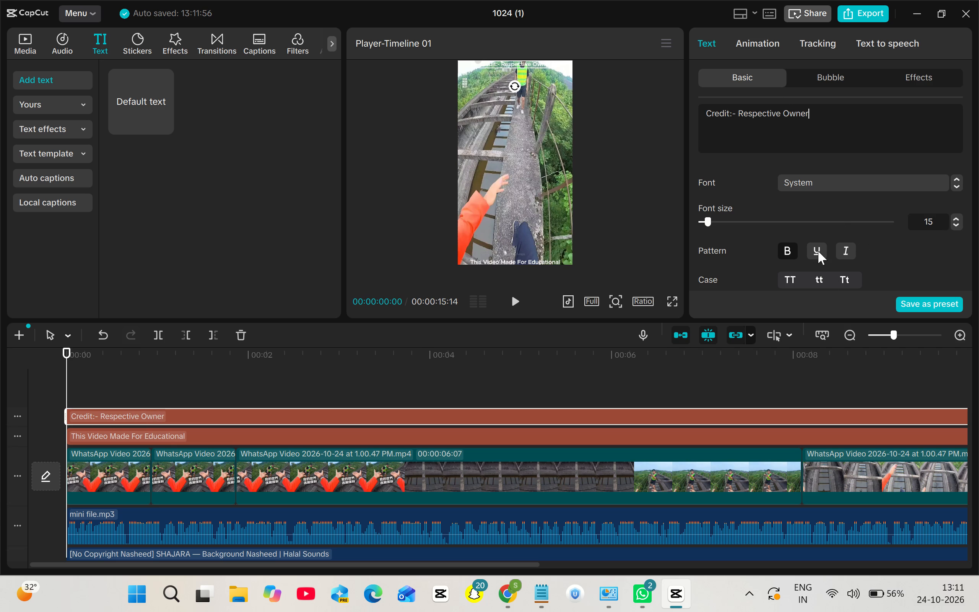
Set the credit text's font size to 13.
scroll(820, 244, "down", 4)
scroll(805, 236, "up", 5)
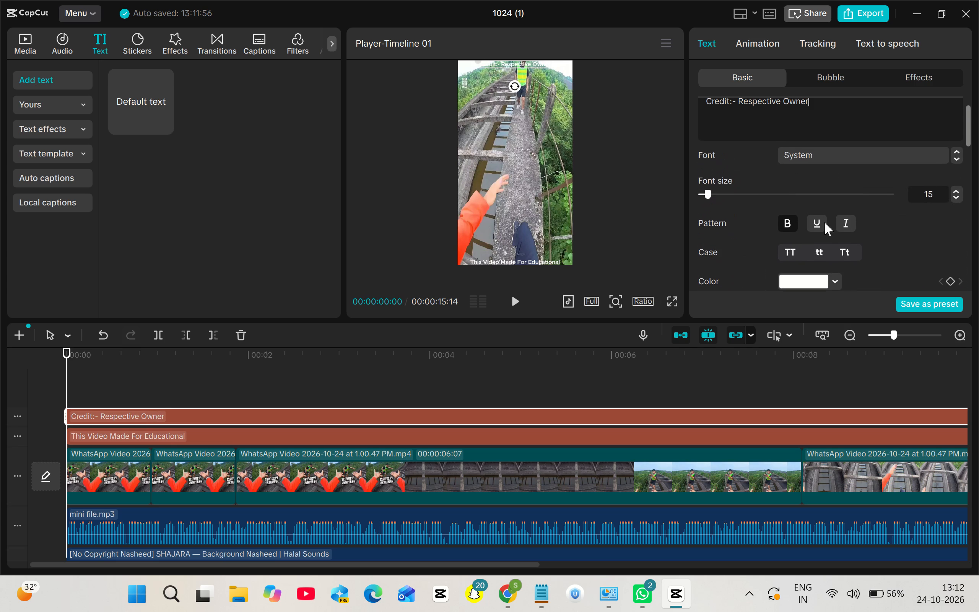
double_click(954, 196)
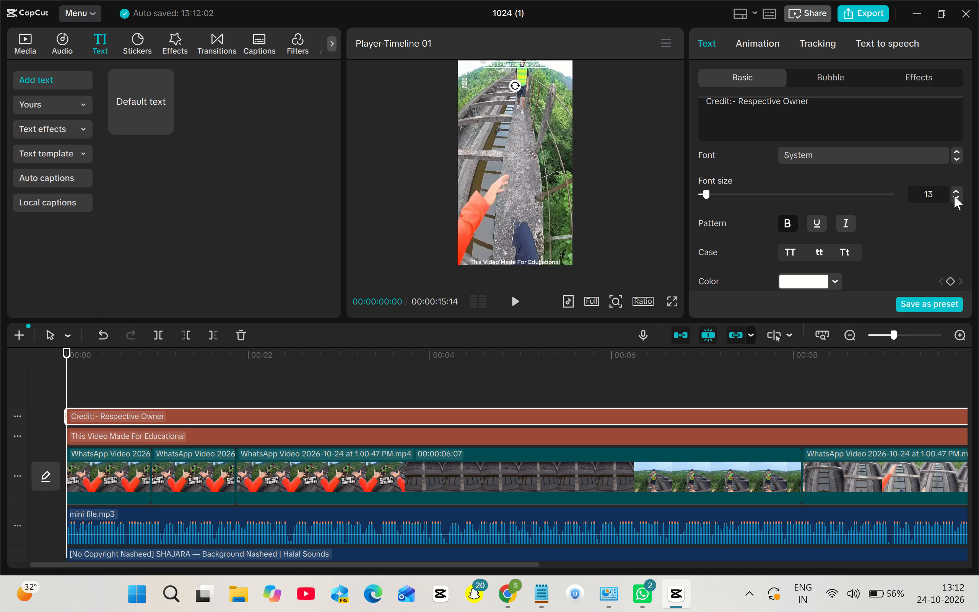
left_click(664, 175)
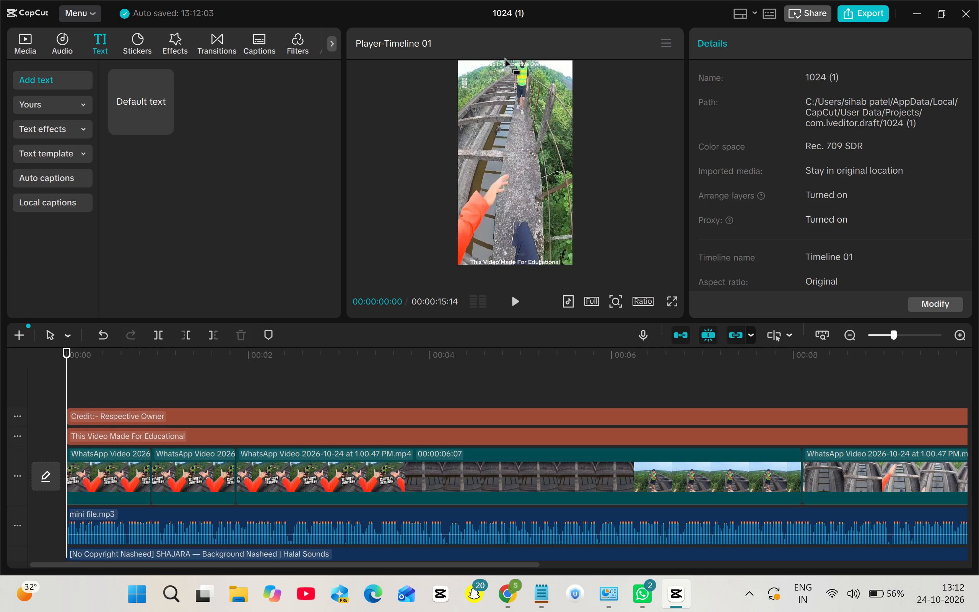
Play the video in full screen to check both text overlays and the overall result.
left_click(677, 306)
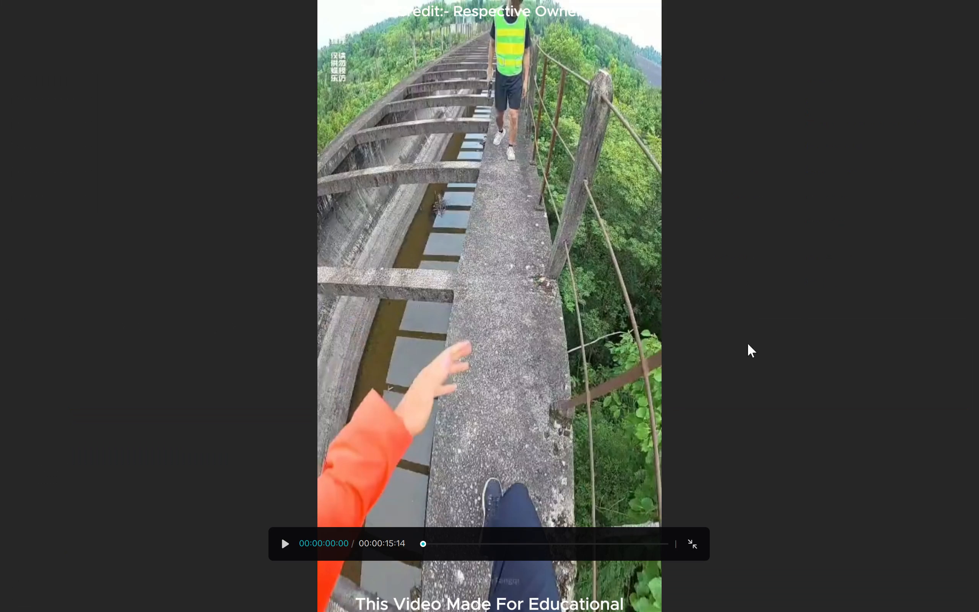
left_click(281, 544)
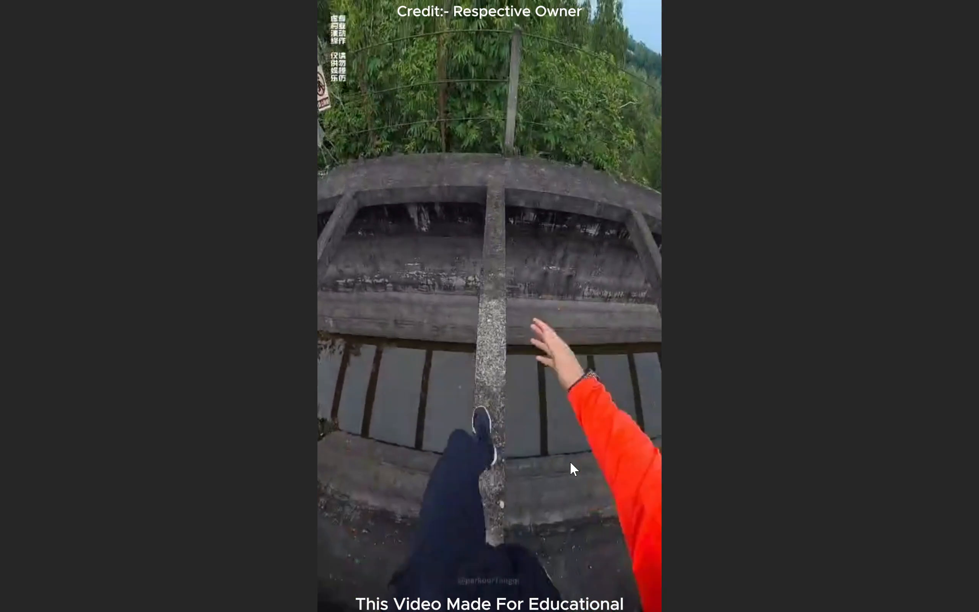
left_click(629, 394)
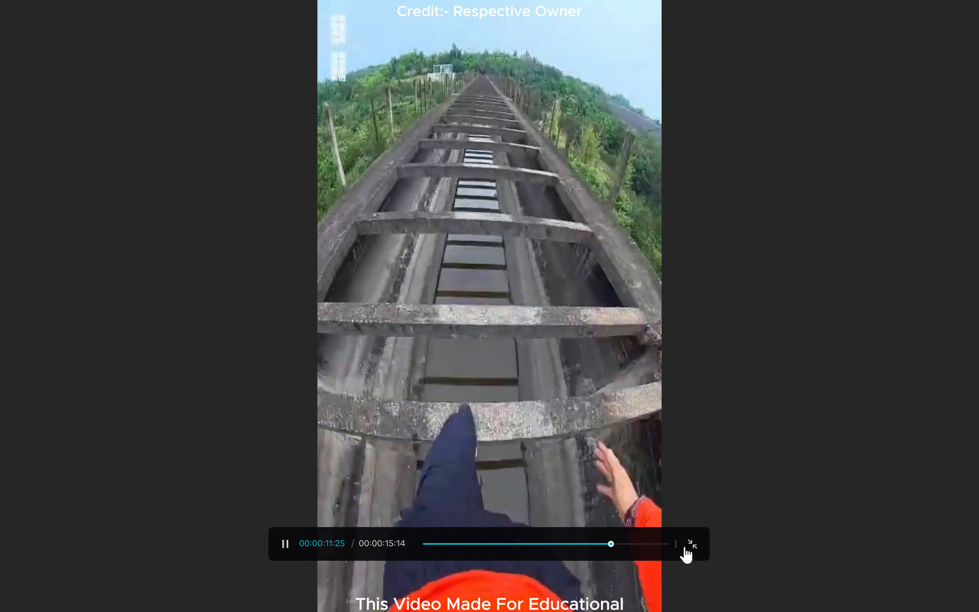
left_click(687, 543)
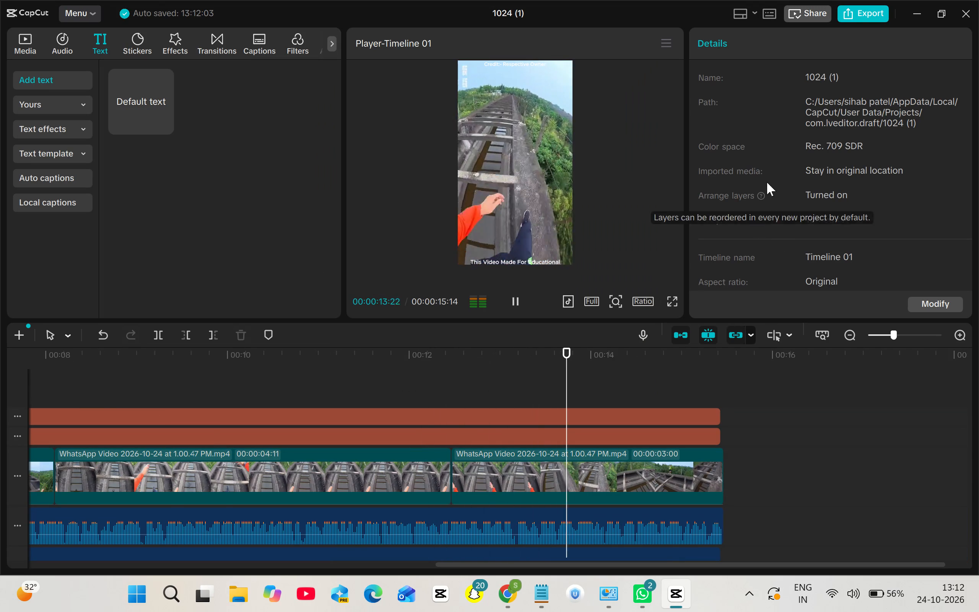
Export the finished video as a 1080P mp4 at 30fps, without sharing it online.
left_click(852, 11)
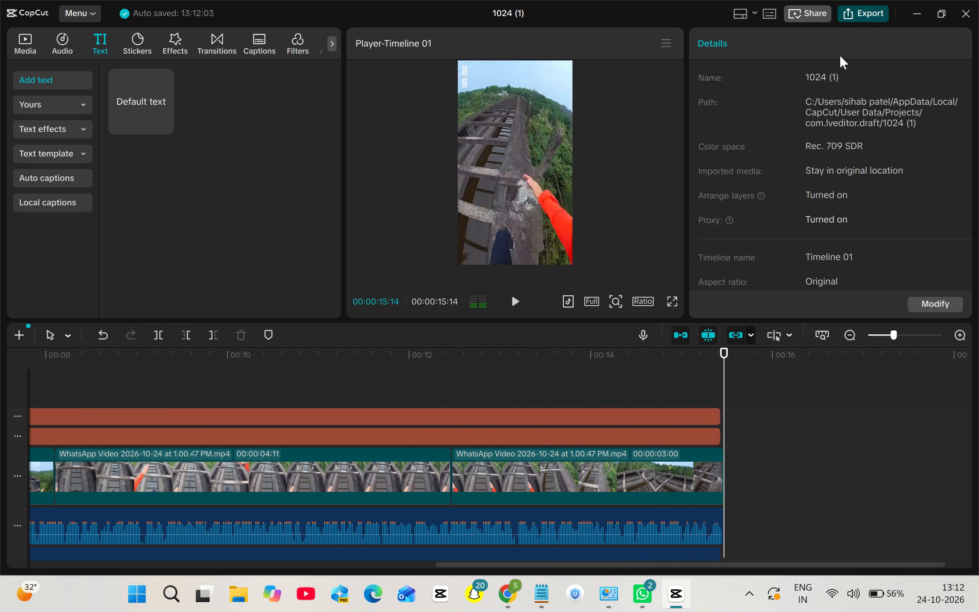
left_click(645, 513)
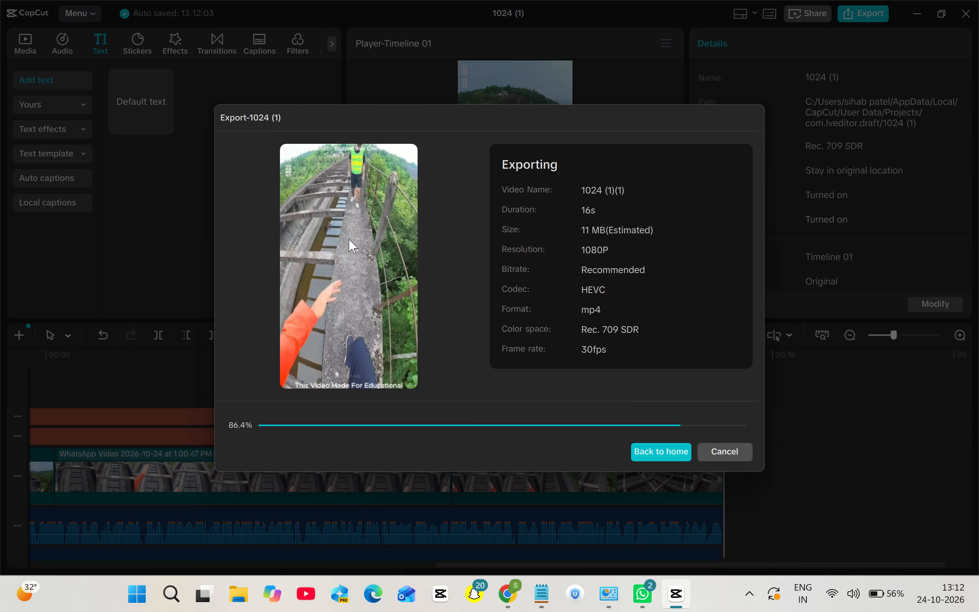
left_click(245, 177)
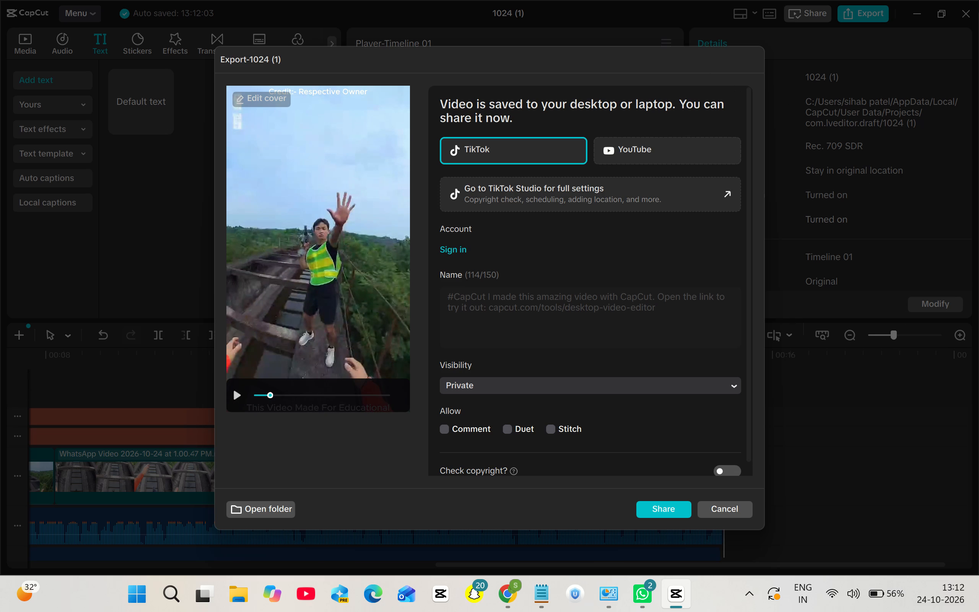
left_click(699, 508)
Restore the editor window down from full size and reposition it over the desktop.
left_click(946, 10)
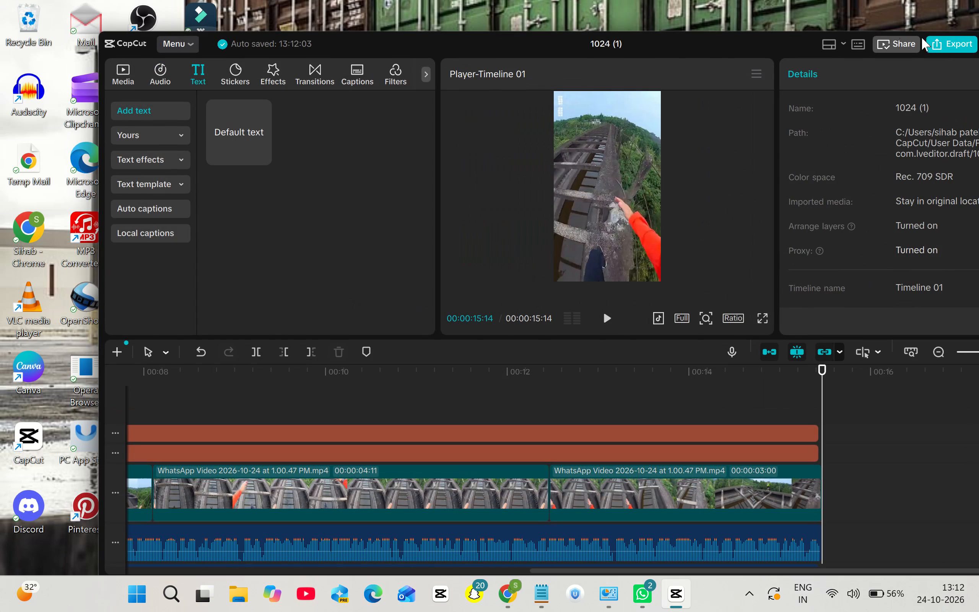
left_click_drag(779, 33, 733, 19)
left_click_drag(719, 21, 707, 21)
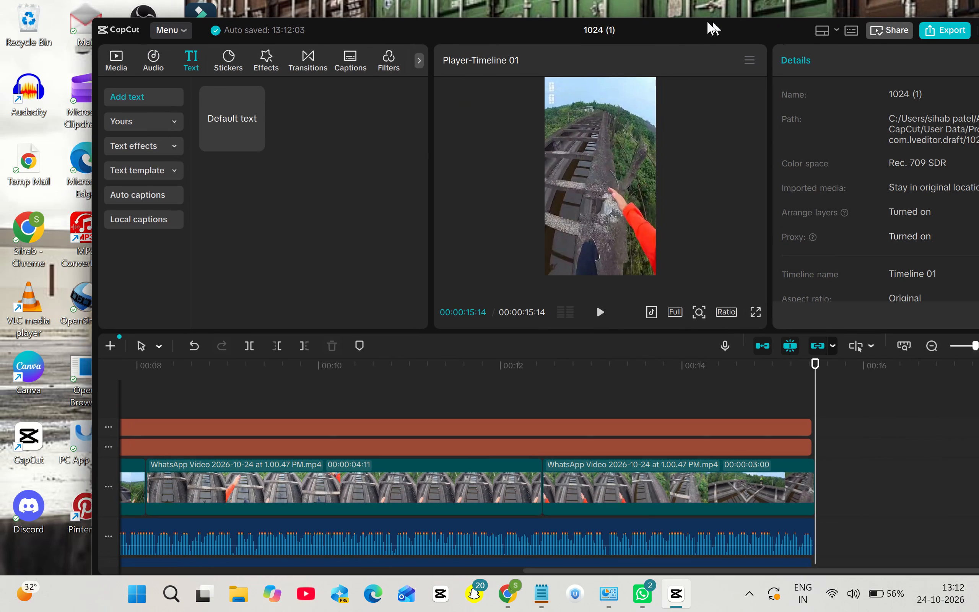
left_click_drag(707, 21, 659, 18)
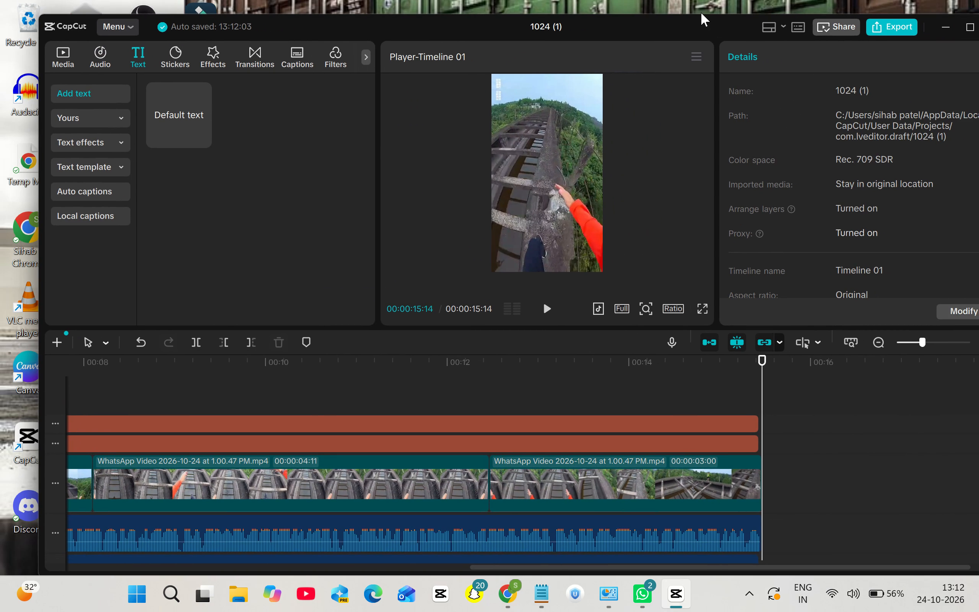
left_click_drag(706, 12, 643, 0)
left_click(665, 21)
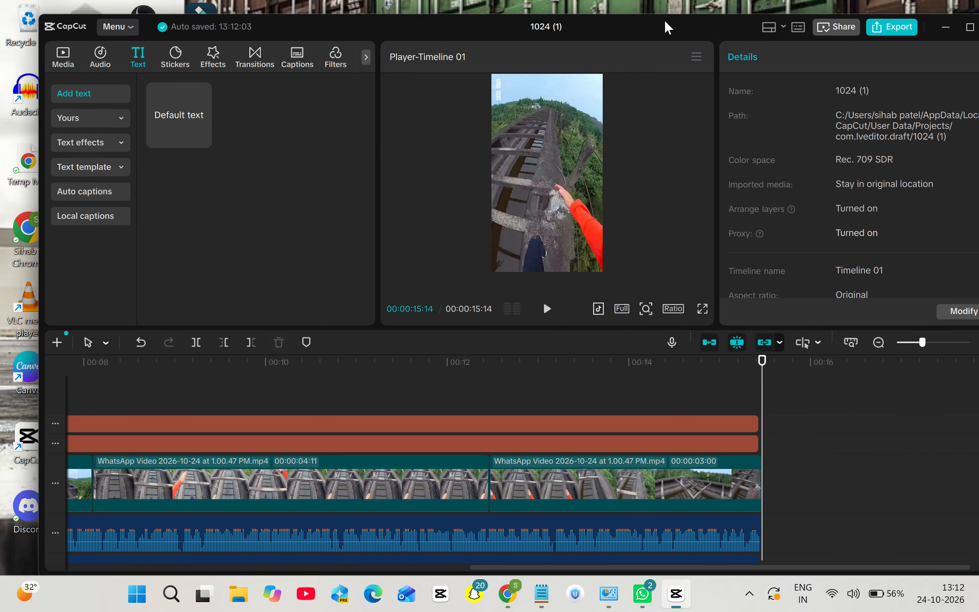